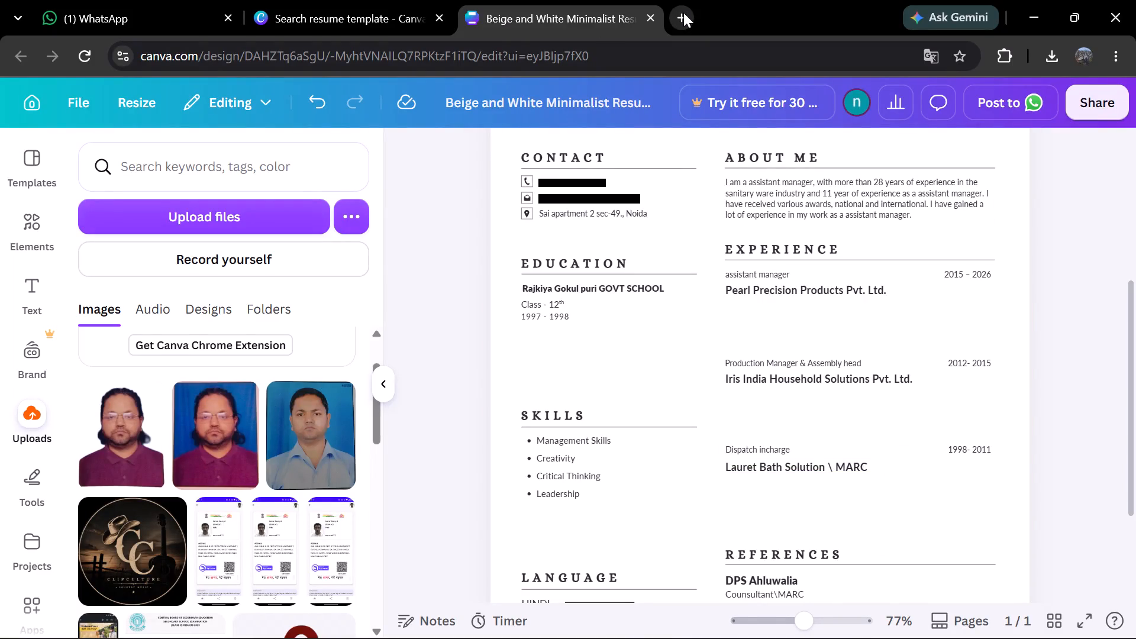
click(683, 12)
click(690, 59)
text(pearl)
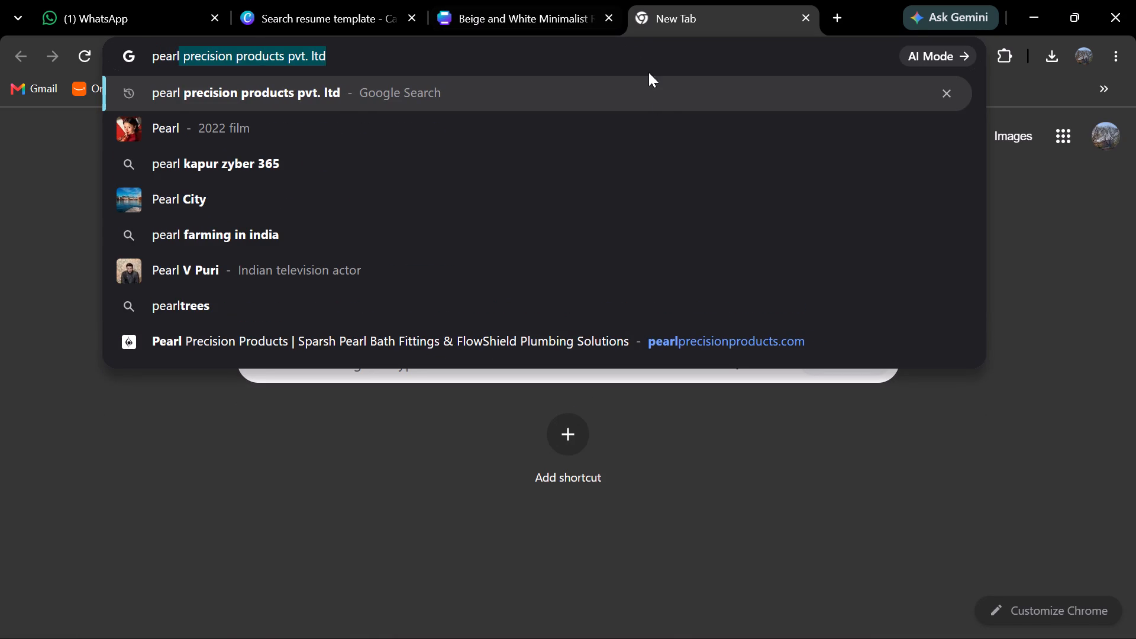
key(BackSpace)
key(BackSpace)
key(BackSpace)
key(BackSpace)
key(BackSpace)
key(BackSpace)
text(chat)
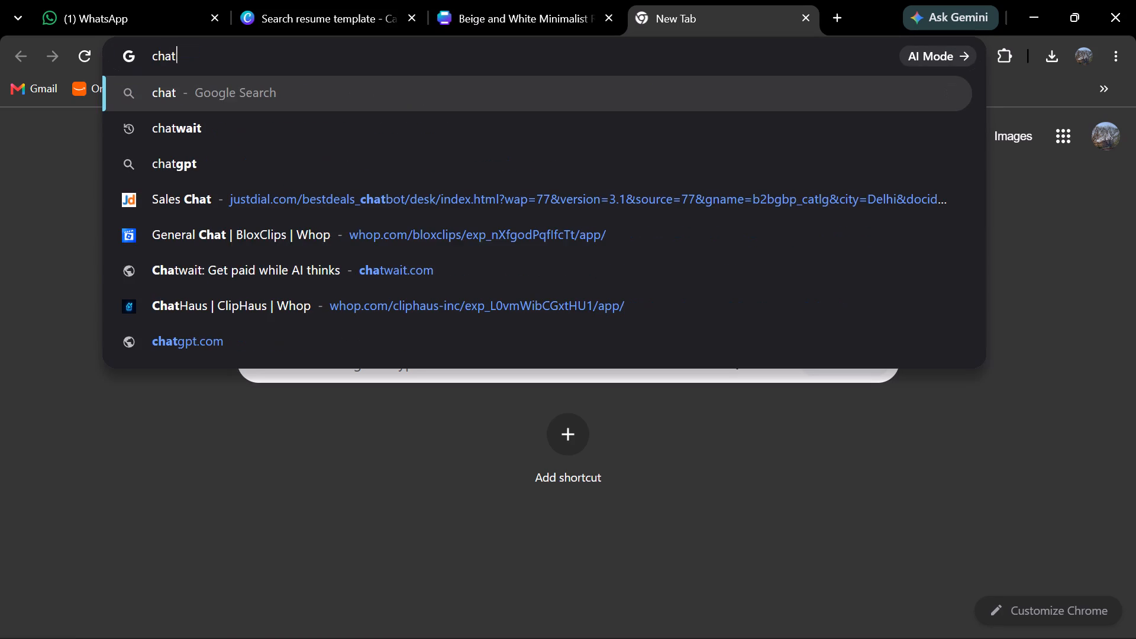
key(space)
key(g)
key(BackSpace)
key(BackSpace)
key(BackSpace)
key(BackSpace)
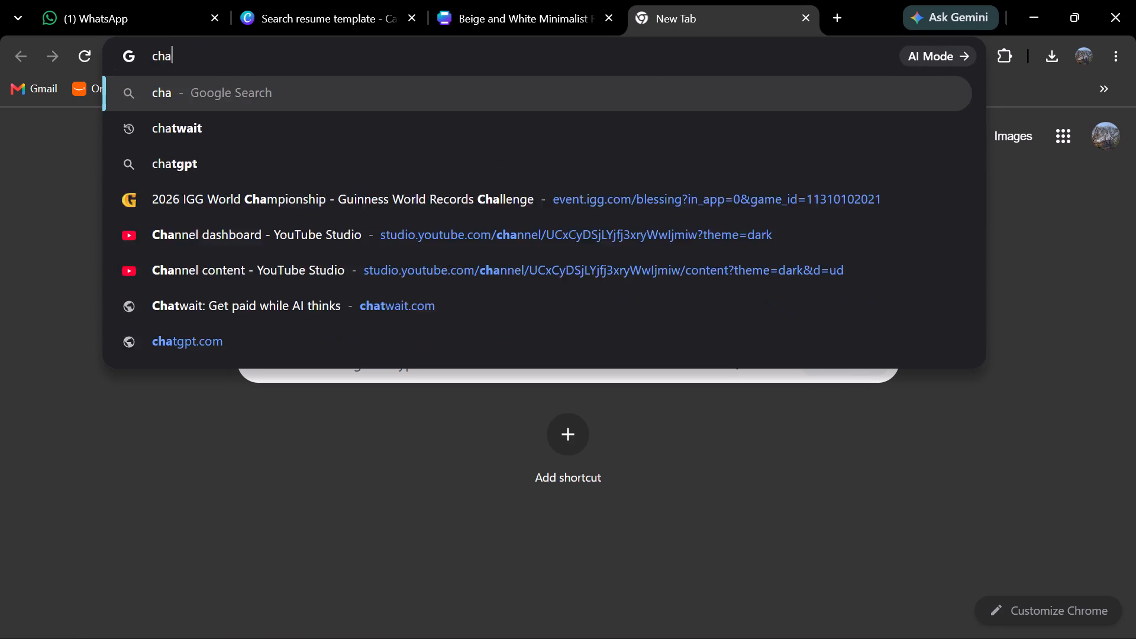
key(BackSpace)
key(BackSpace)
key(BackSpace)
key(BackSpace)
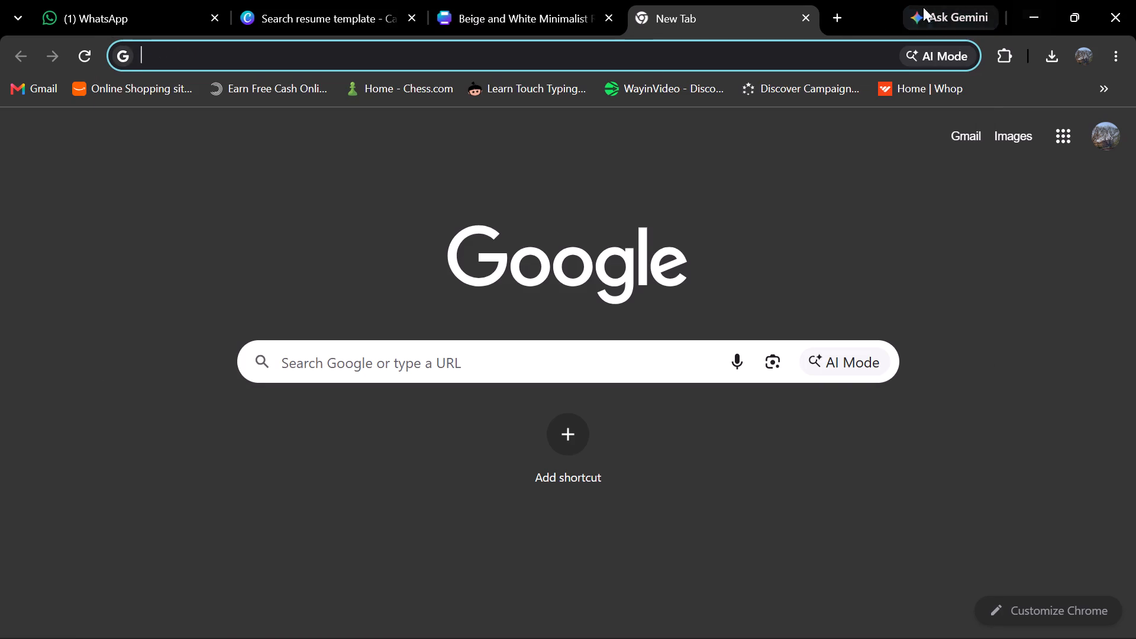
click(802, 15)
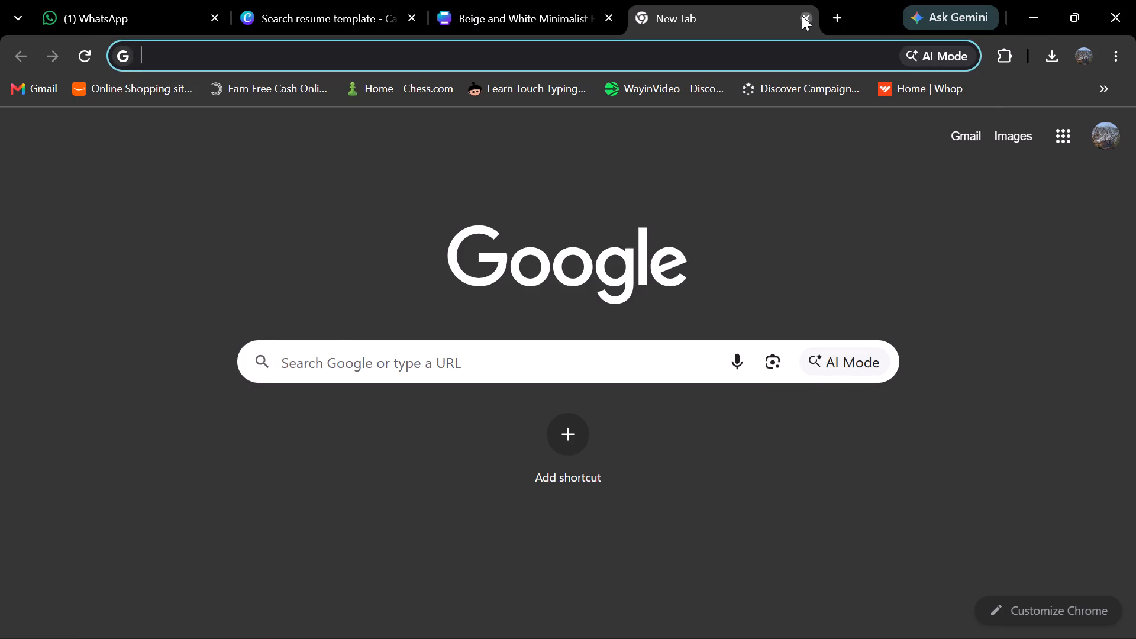
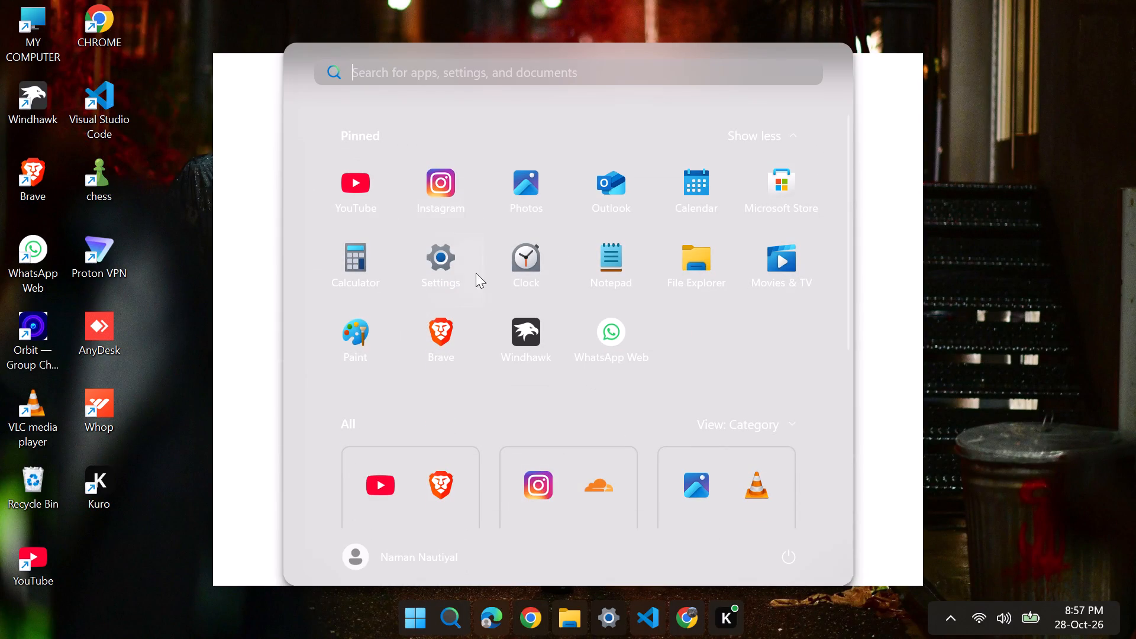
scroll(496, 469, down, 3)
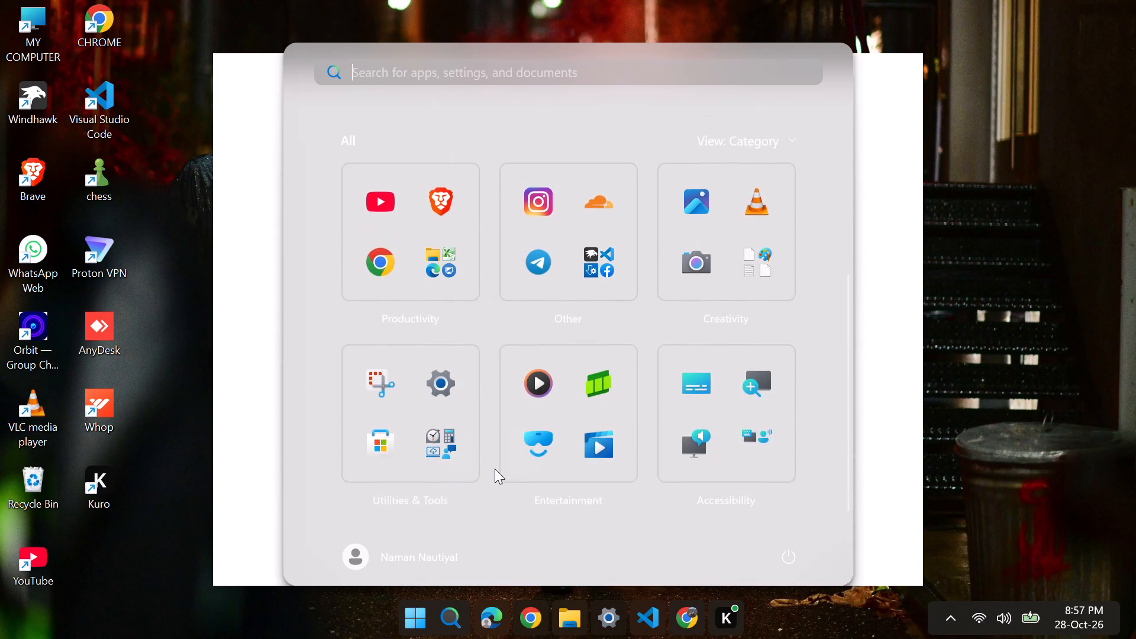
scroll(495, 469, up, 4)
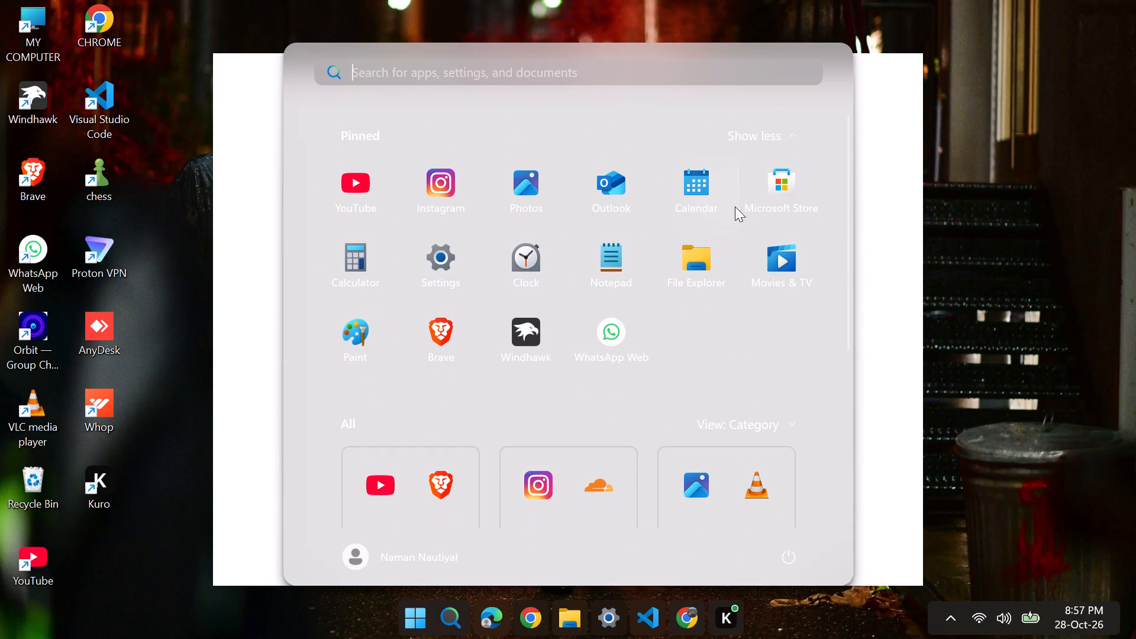
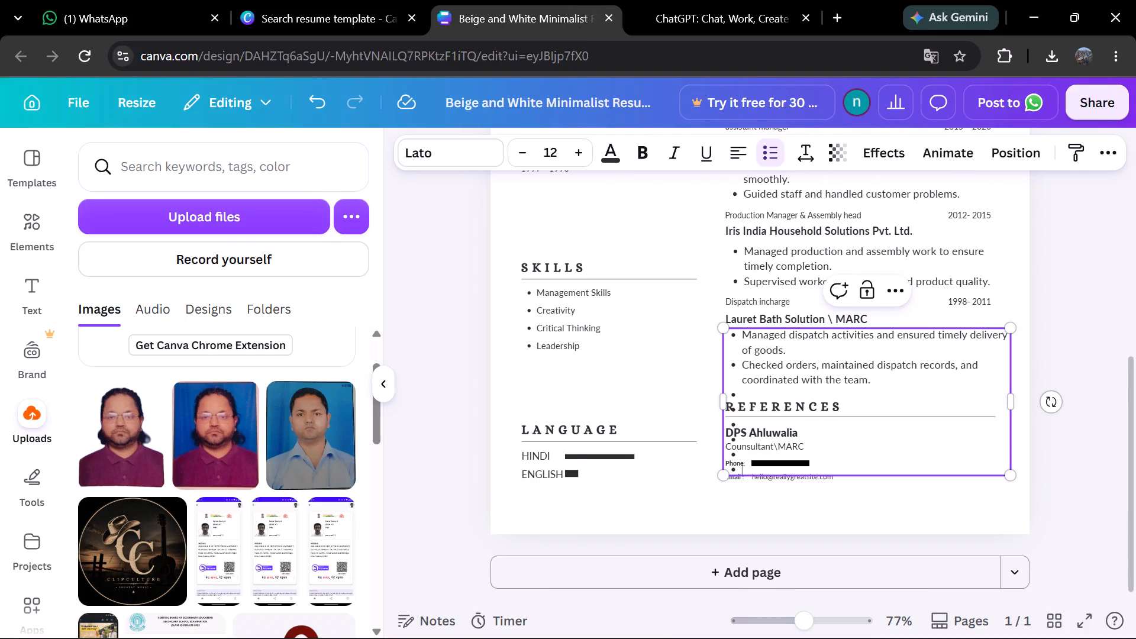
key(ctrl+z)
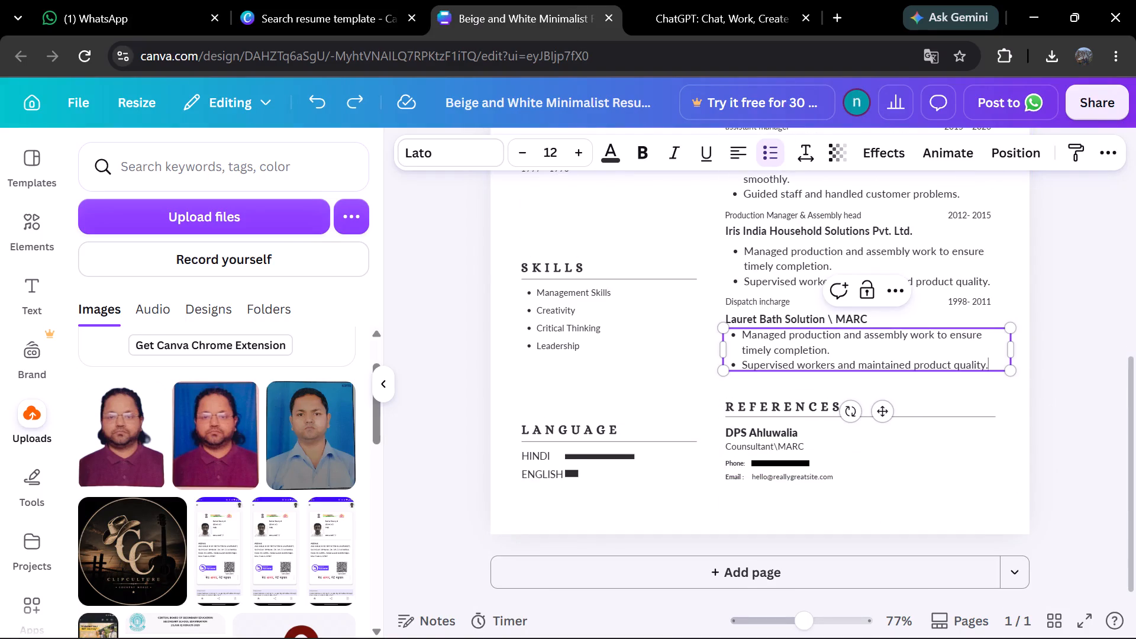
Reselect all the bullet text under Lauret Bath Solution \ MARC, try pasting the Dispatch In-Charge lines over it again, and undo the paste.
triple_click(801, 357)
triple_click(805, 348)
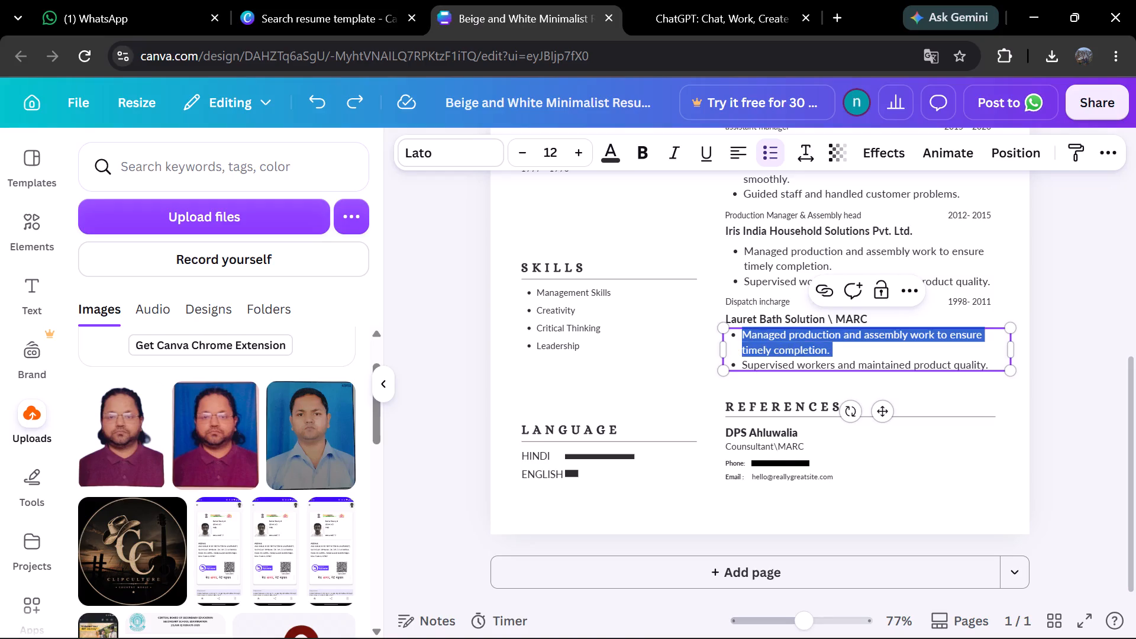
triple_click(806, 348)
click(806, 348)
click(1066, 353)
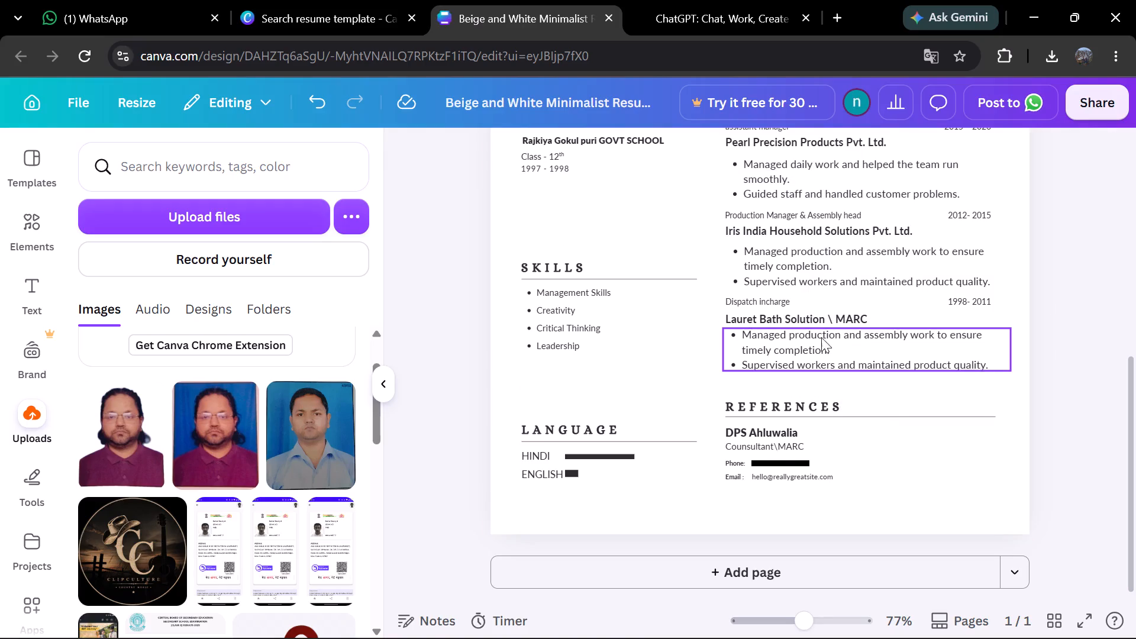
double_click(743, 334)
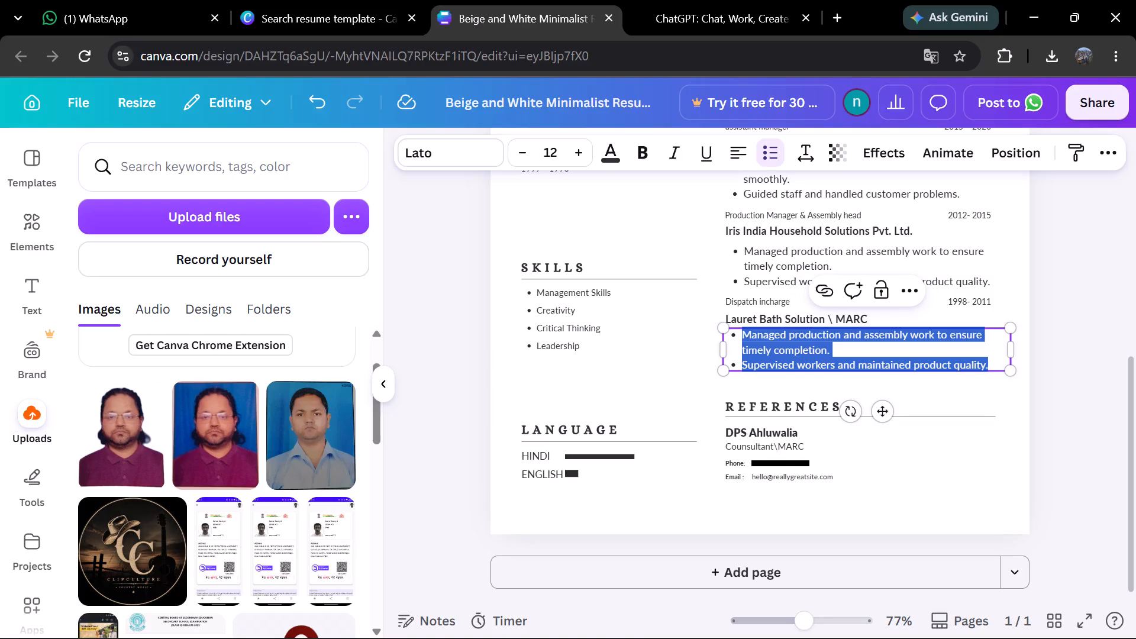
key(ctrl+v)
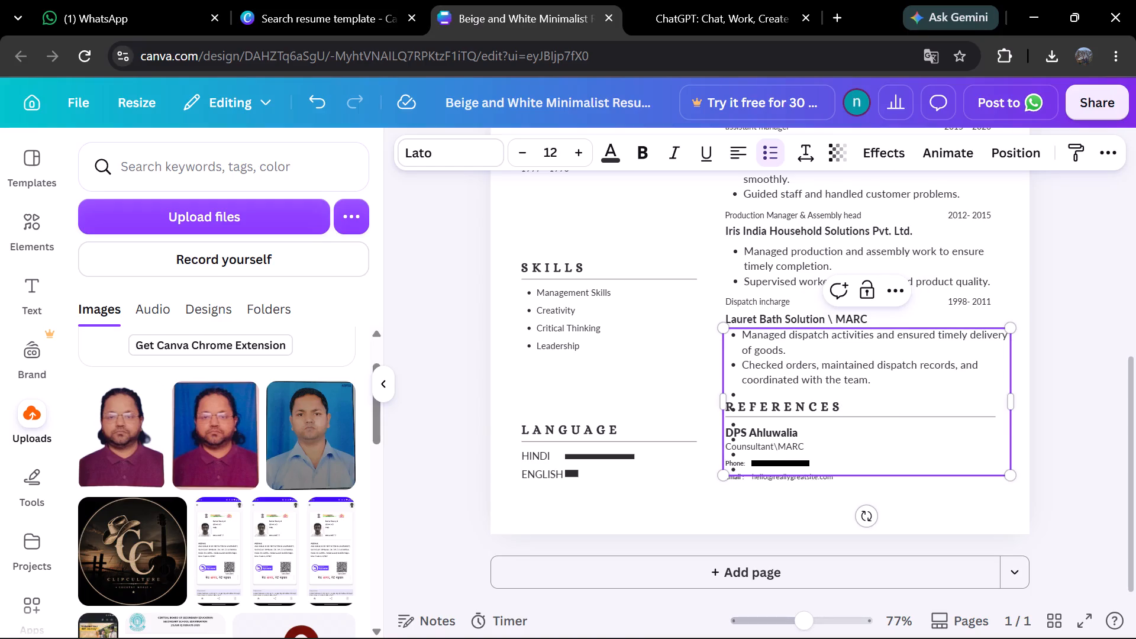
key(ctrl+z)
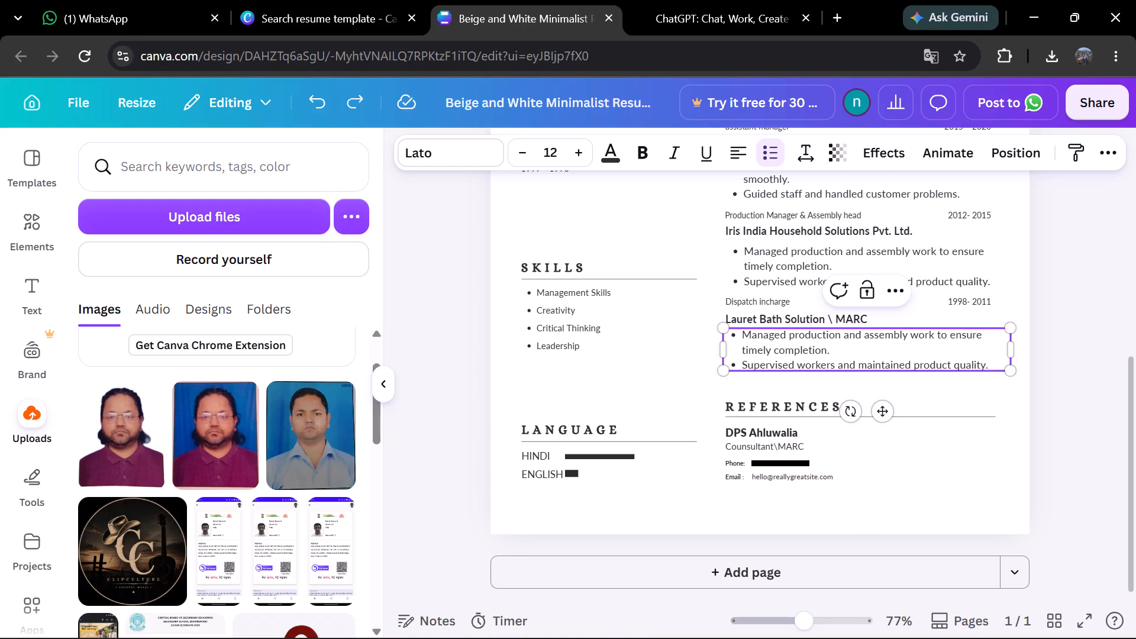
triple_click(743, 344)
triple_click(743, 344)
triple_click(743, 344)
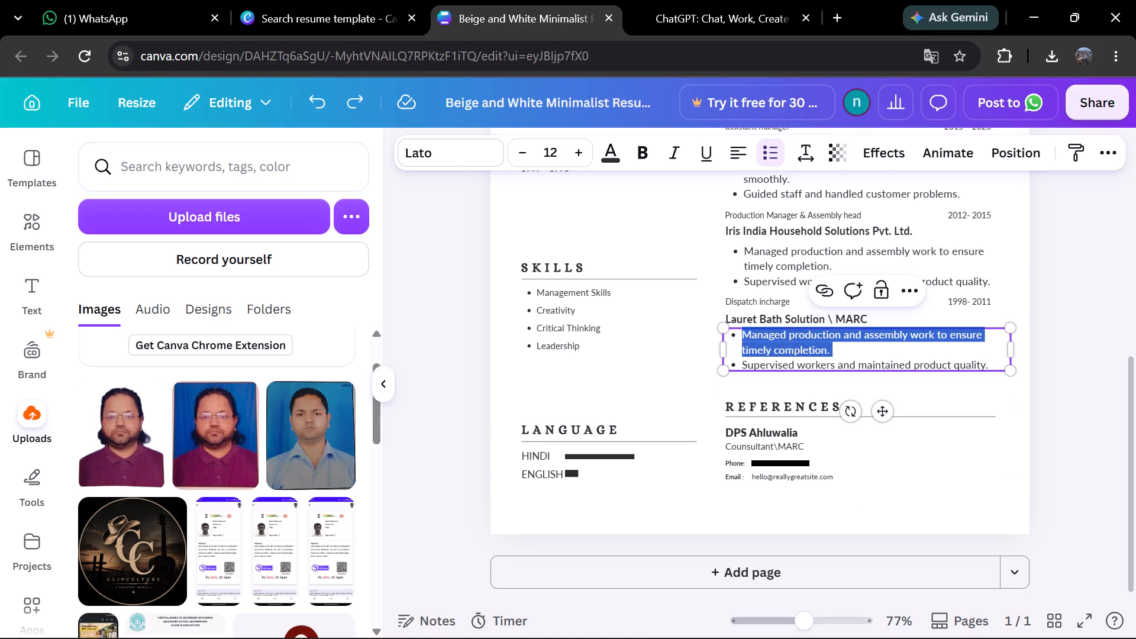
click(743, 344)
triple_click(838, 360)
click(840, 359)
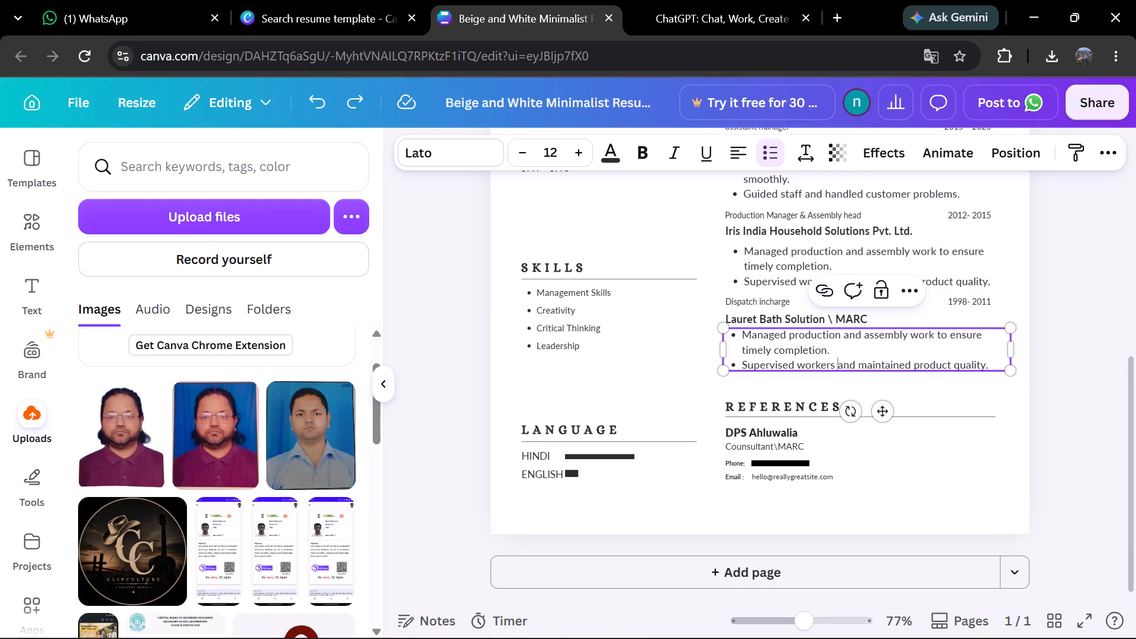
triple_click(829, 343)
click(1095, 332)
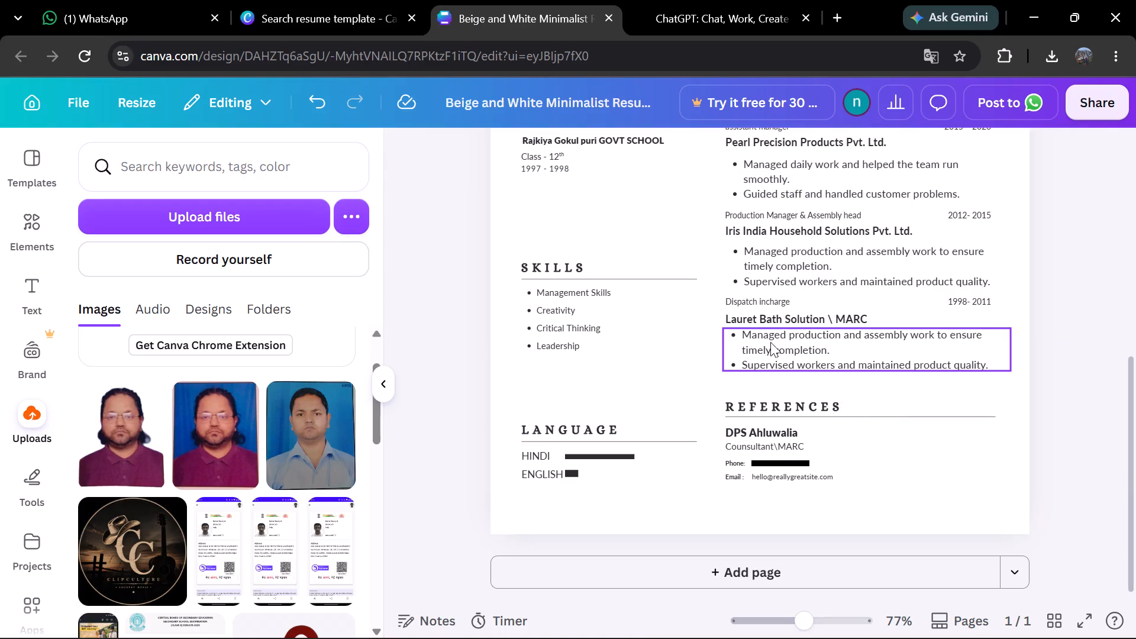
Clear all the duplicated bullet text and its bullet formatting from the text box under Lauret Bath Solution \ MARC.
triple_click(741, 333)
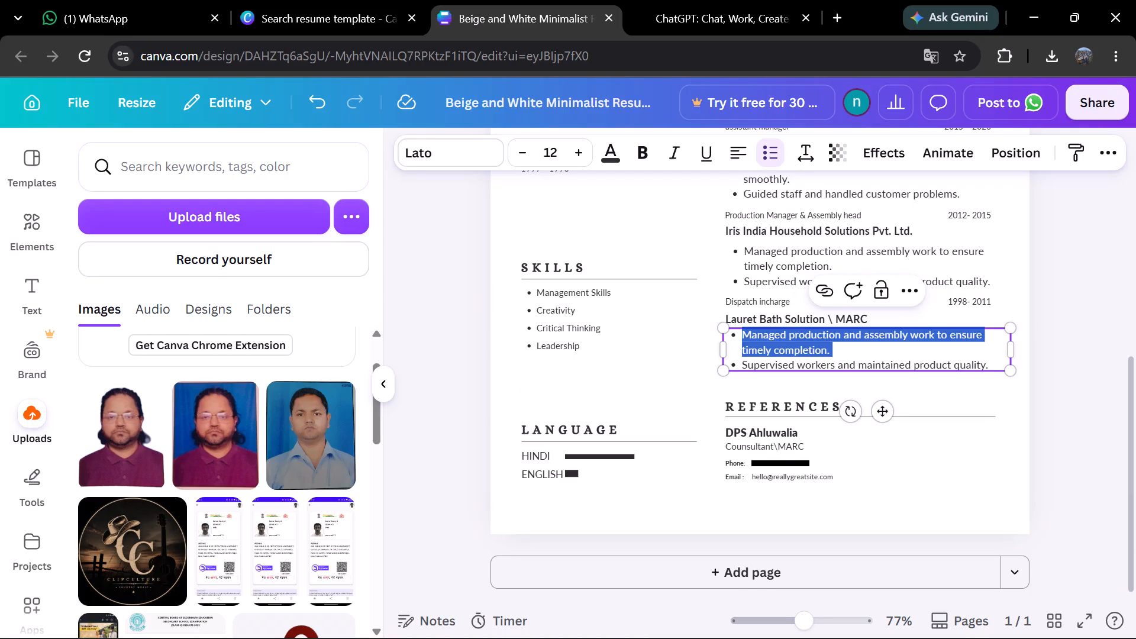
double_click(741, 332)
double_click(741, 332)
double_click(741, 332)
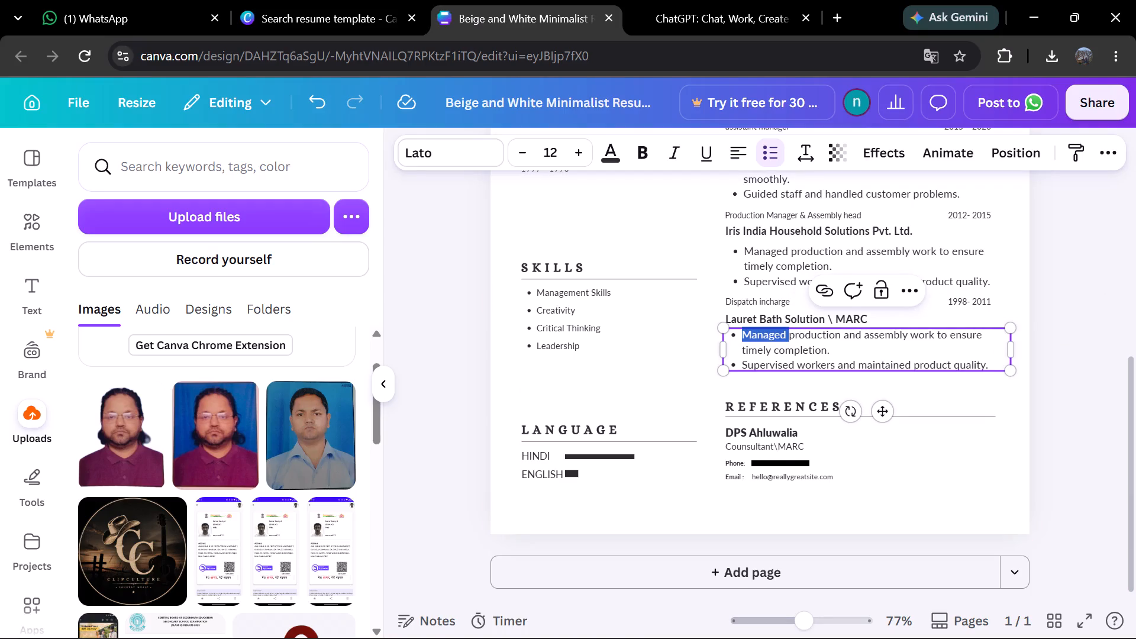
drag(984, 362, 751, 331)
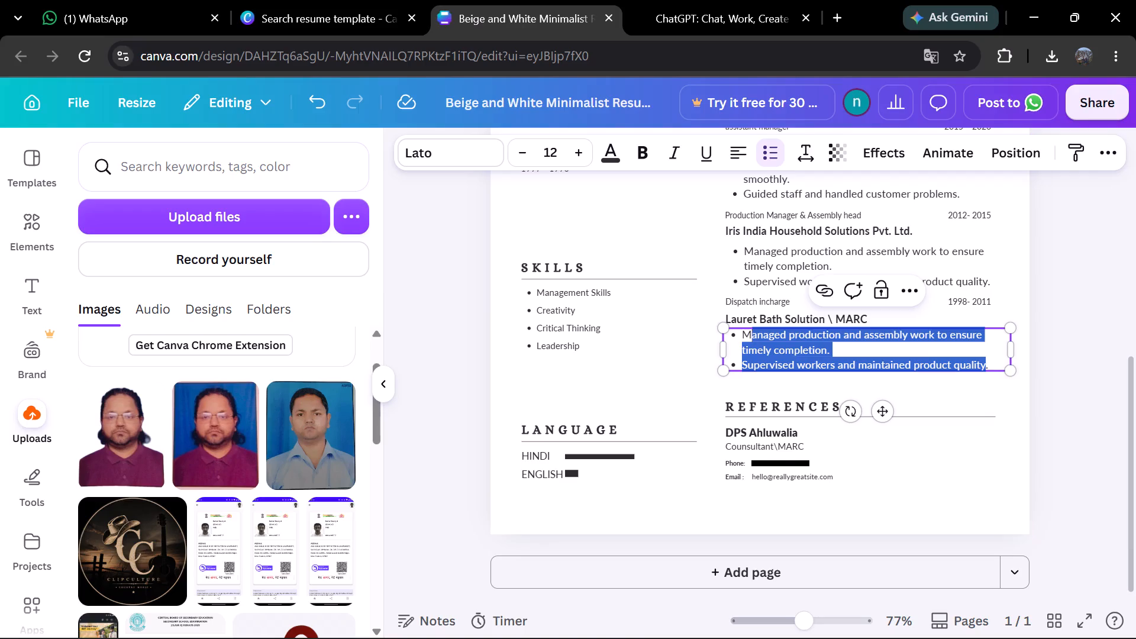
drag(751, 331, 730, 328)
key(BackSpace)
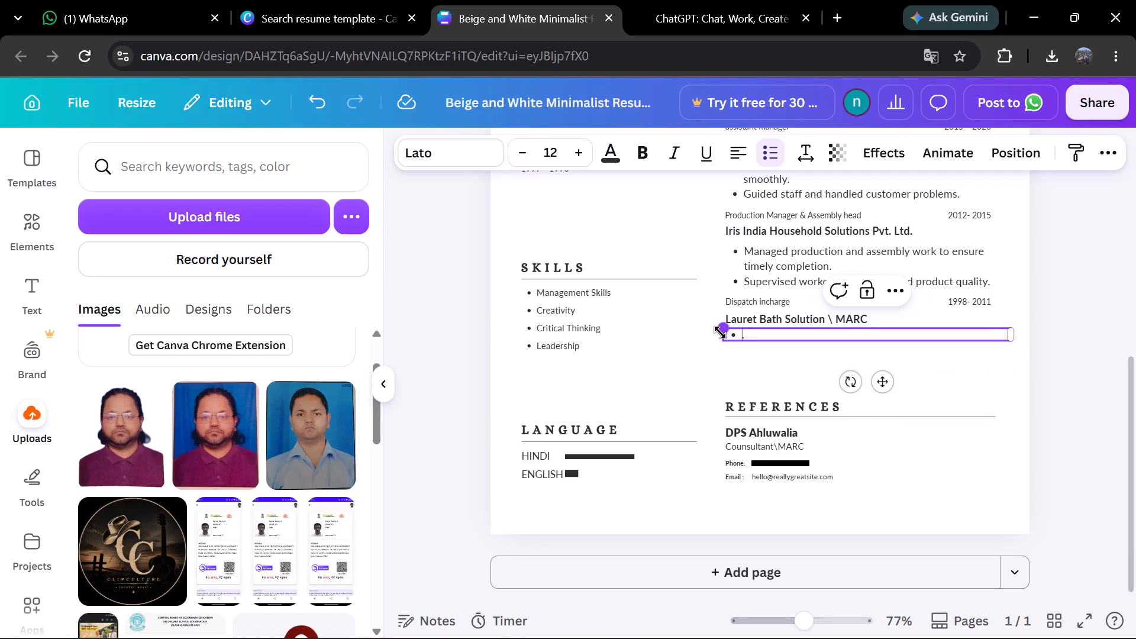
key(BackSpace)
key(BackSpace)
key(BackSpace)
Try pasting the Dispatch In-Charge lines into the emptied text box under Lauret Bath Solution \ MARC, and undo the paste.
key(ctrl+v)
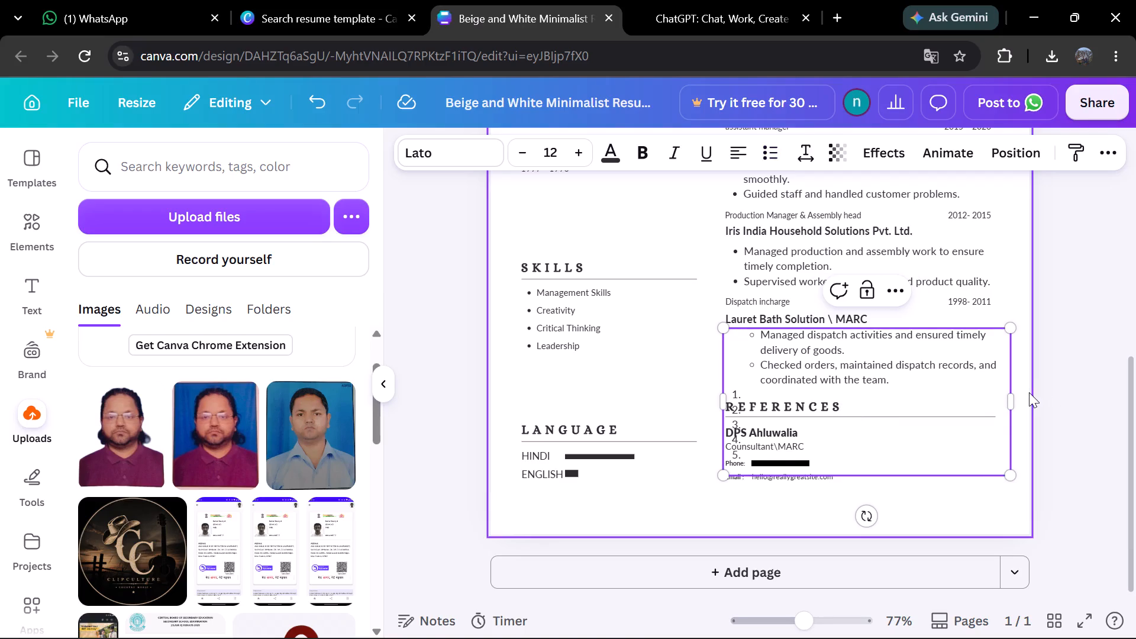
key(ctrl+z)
Delete the emptied text box under the Lauret Bath Solution \ MARC heading.
click(1086, 362)
click(893, 337)
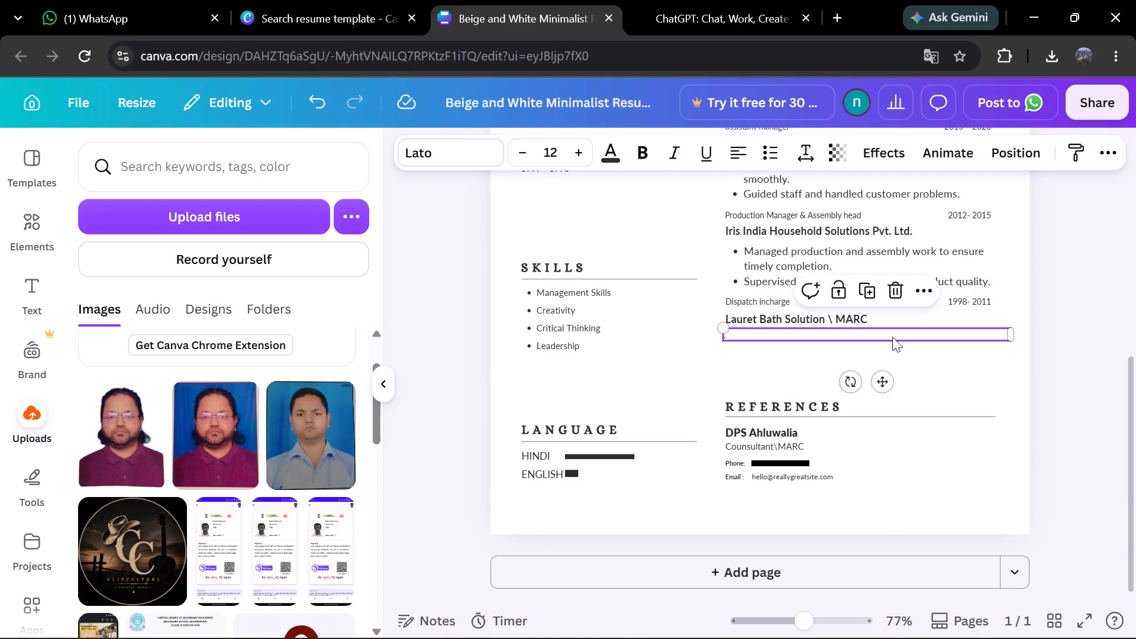
key(Delete)
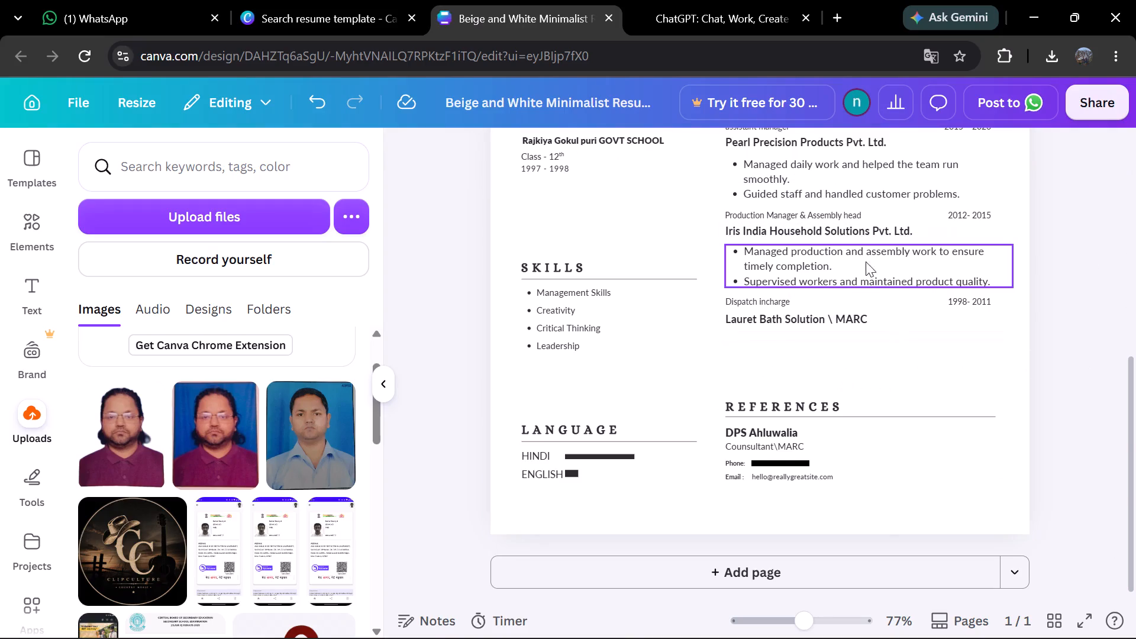
Paste the Dispatch In-Charge lines onto the page as a new text box and format them as a bulleted list.
click(848, 344)
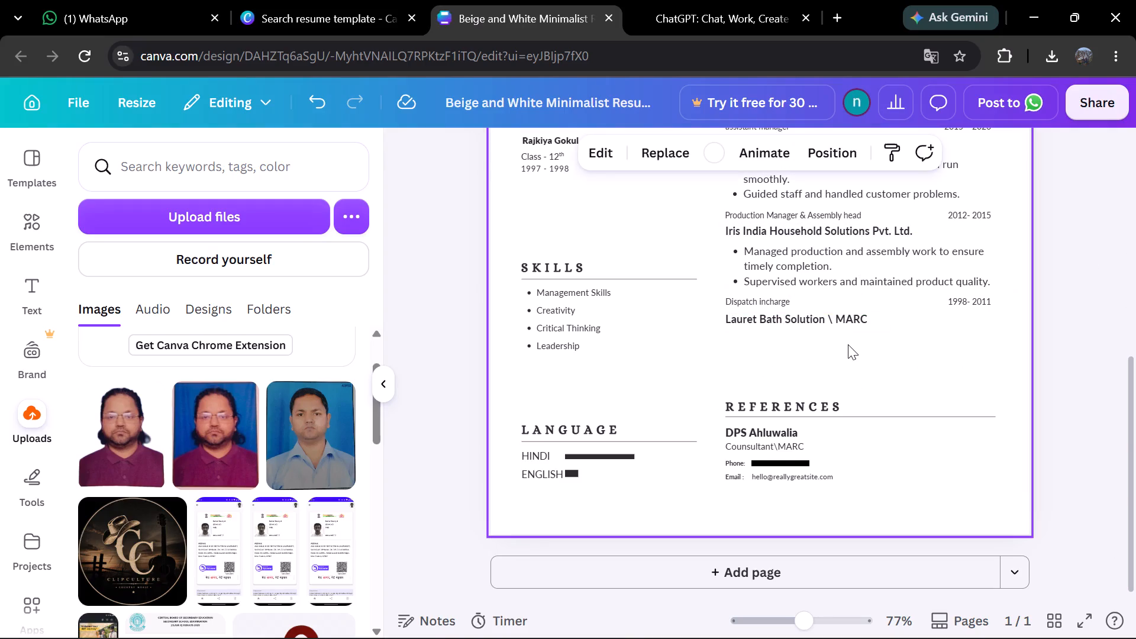
key(ctrl+v)
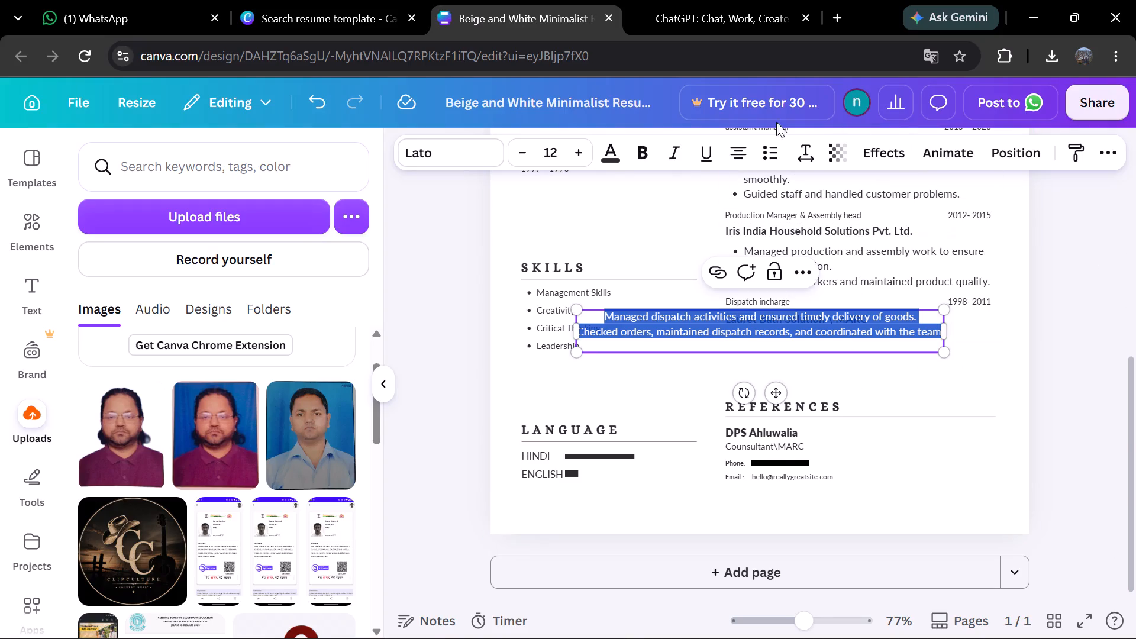
click(764, 153)
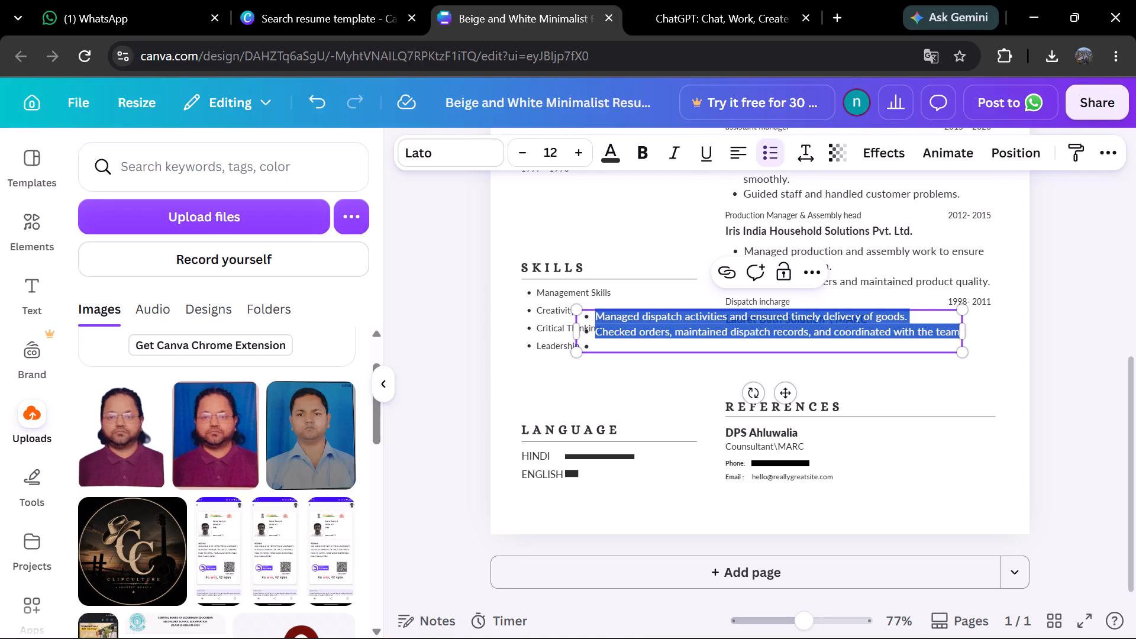
Narrow the dispatch bullet text box and place it directly beneath the Lauret Bath Solution \ MARC heading, aligned with the Experience column.
drag(969, 331, 890, 332)
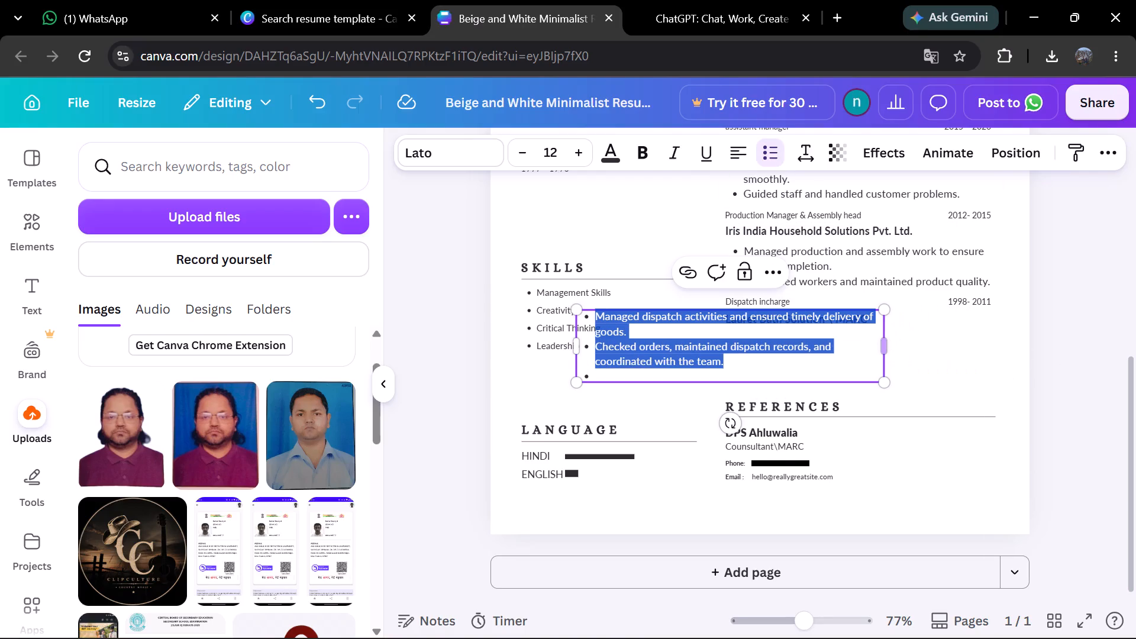
click(1093, 335)
drag(792, 348, 928, 368)
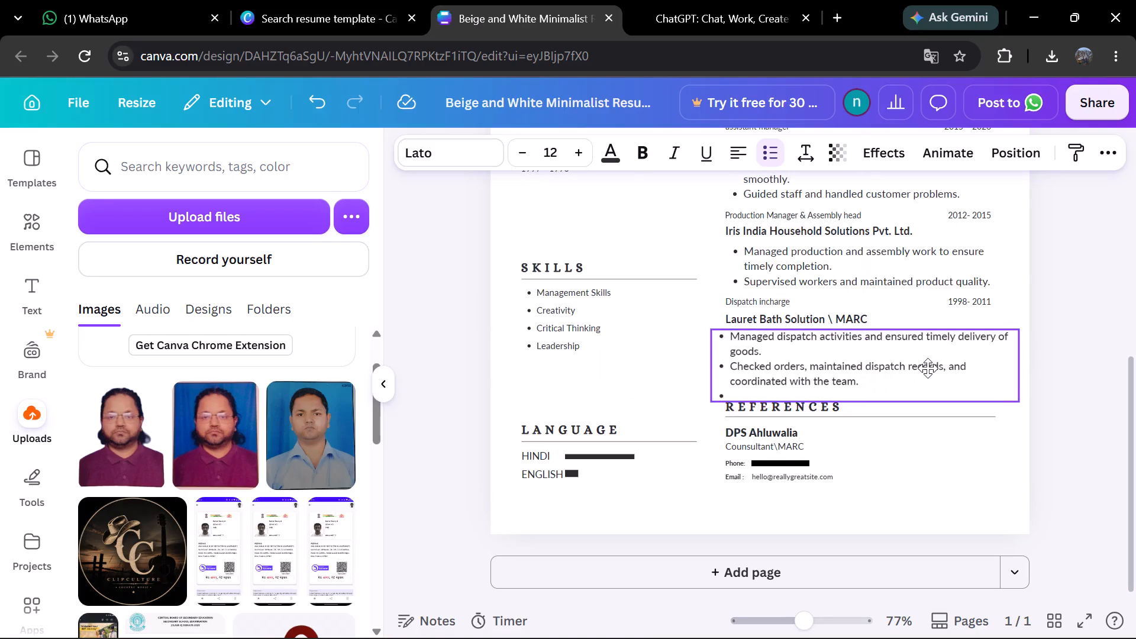
drag(928, 368, 943, 370)
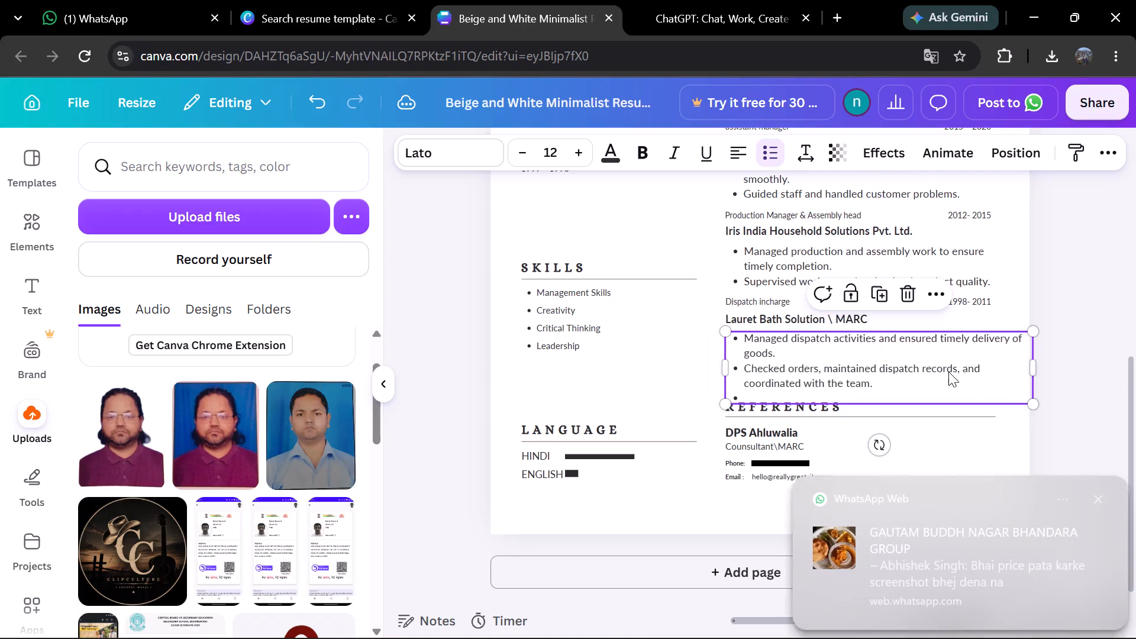
Remove the empty last bullet from the dispatch text box under Lauret Bath Solution \ MARC.
click(761, 385)
click(753, 395)
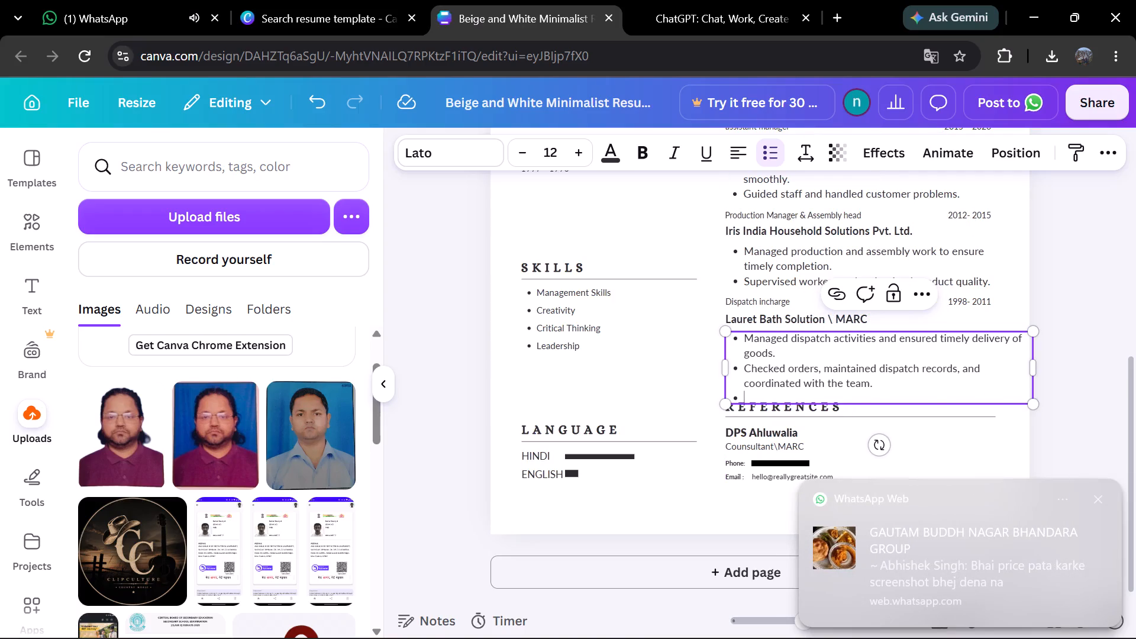
key(BackSpace)
key(BackSpace)
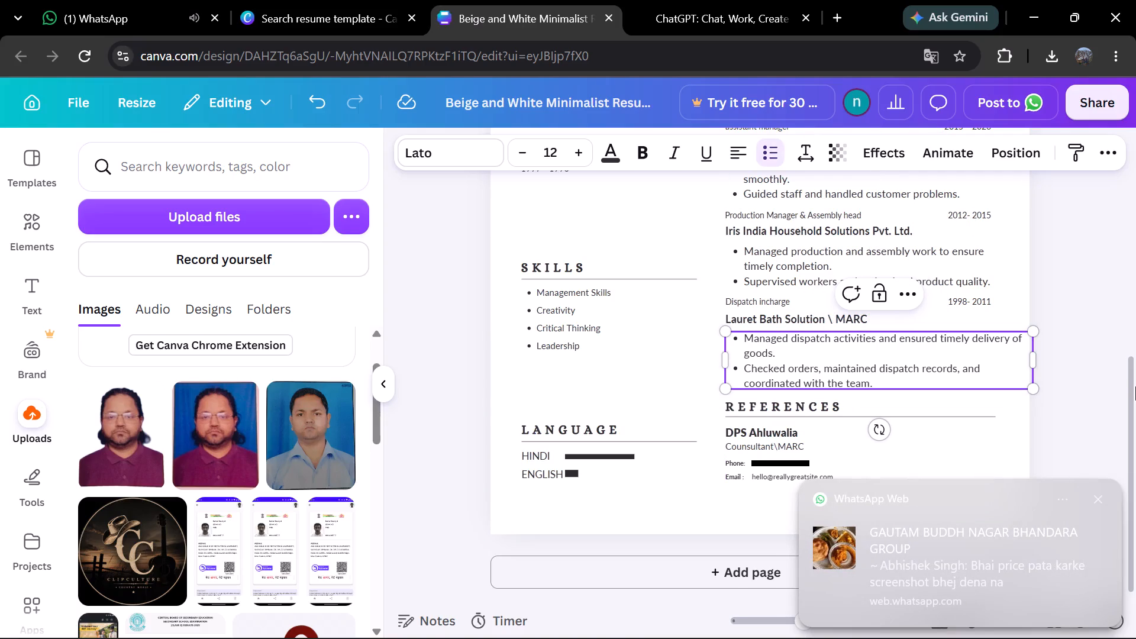
click(1095, 372)
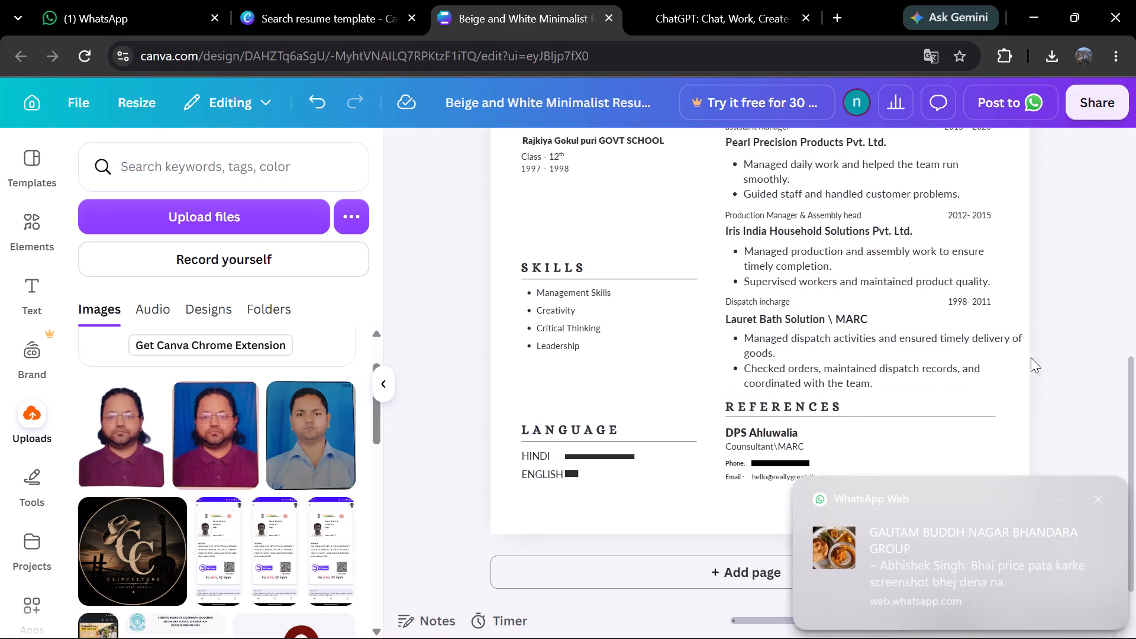
Narrow the dispatch text box so its right edge lines up with the end of the References divider line.
click(1009, 357)
drag(1038, 359, 1028, 358)
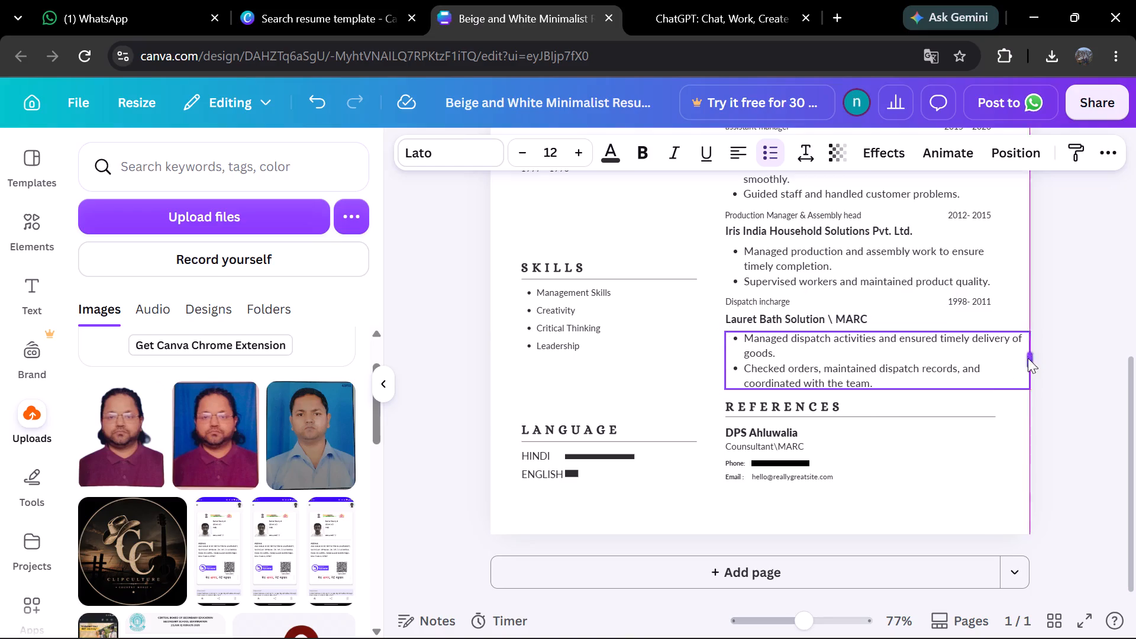
drag(1028, 358, 999, 358)
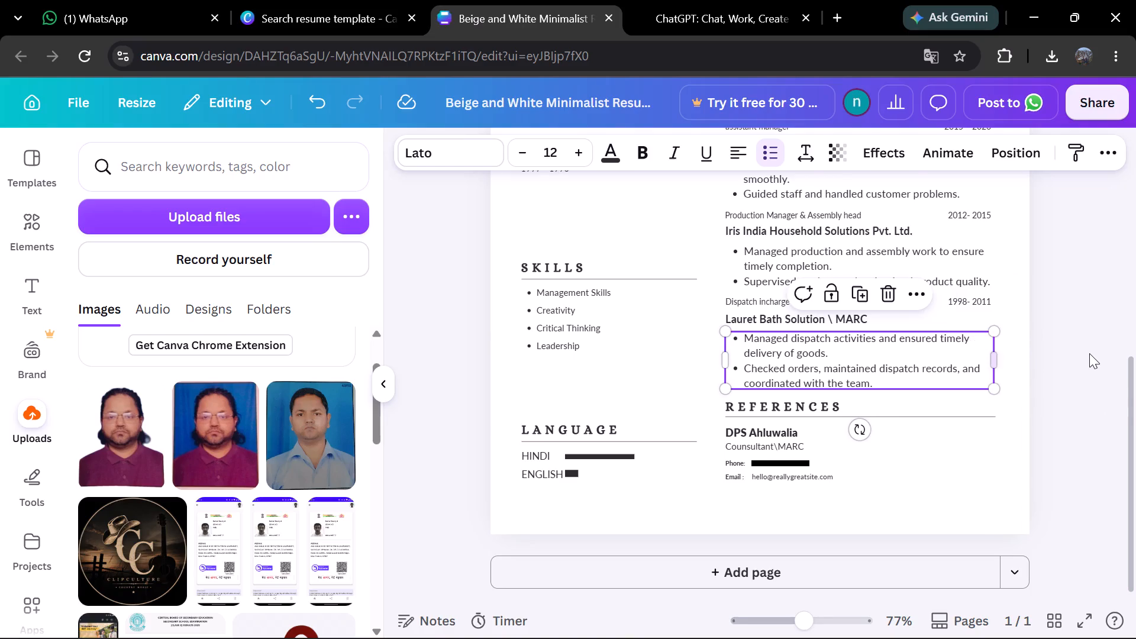
click(1089, 353)
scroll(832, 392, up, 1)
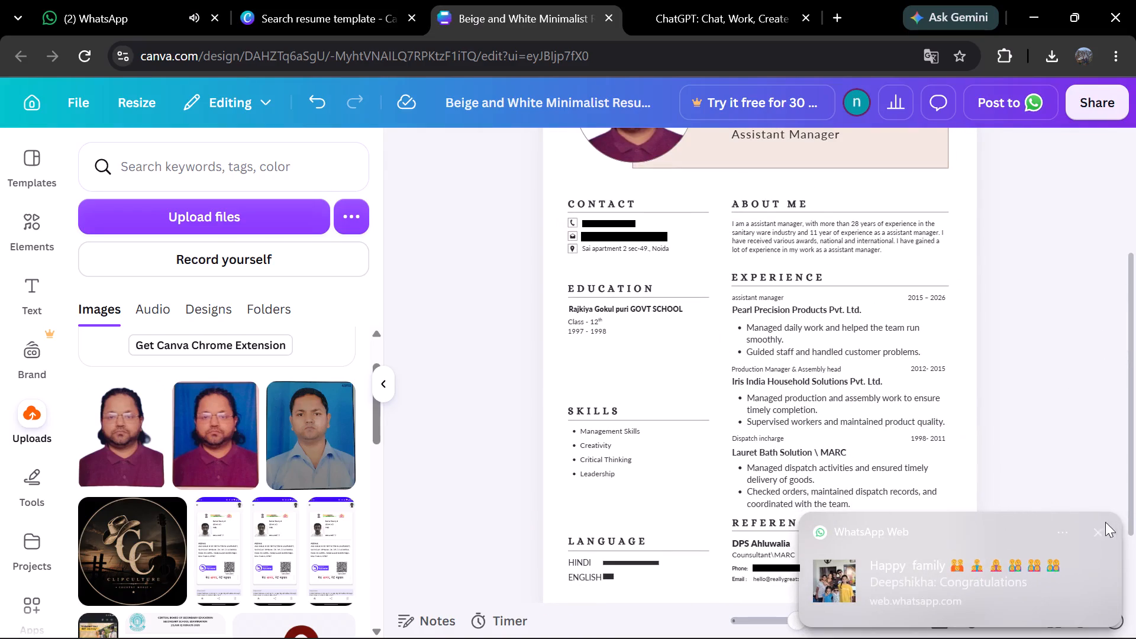
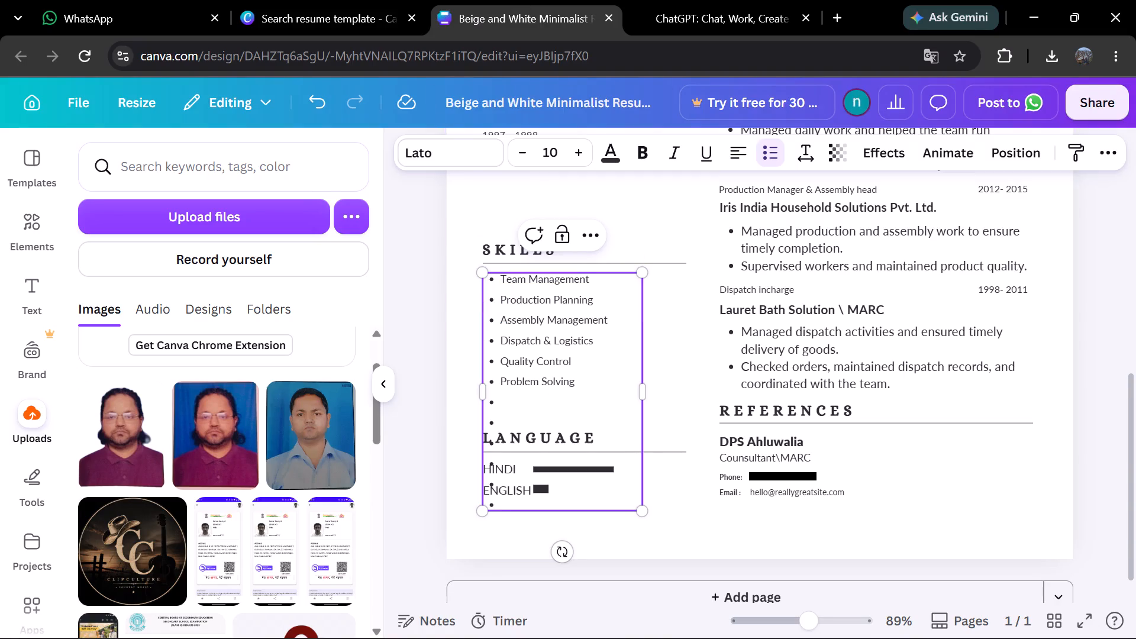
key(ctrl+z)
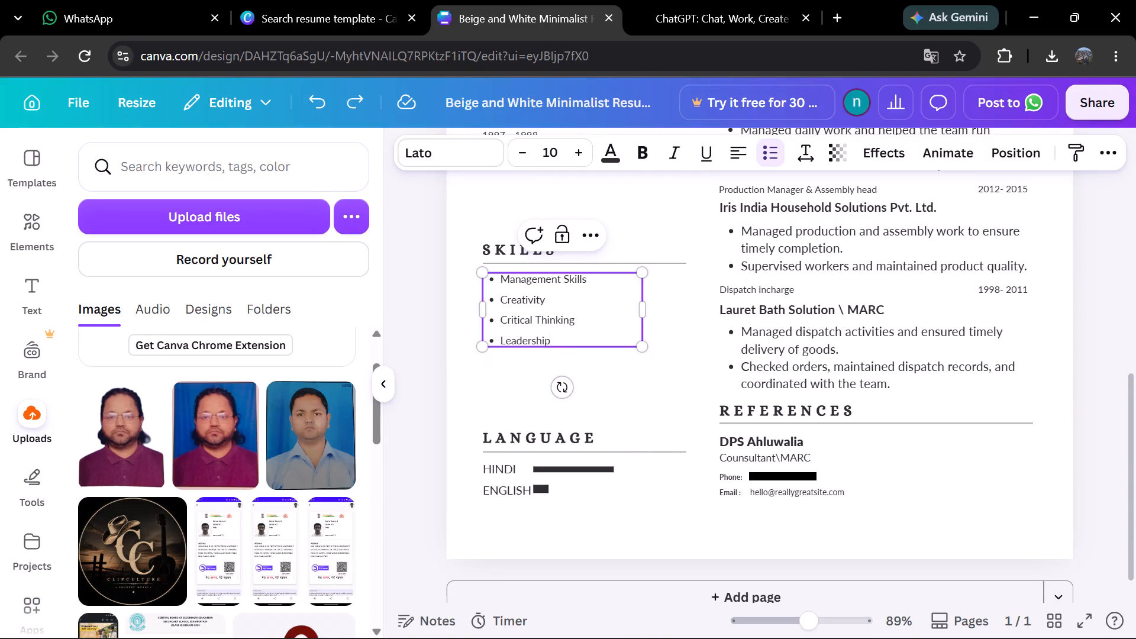
Select all the existing skill lines, Management Skills to Leadership, in the text box under the SKILLS heading.
drag(551, 344, 488, 255)
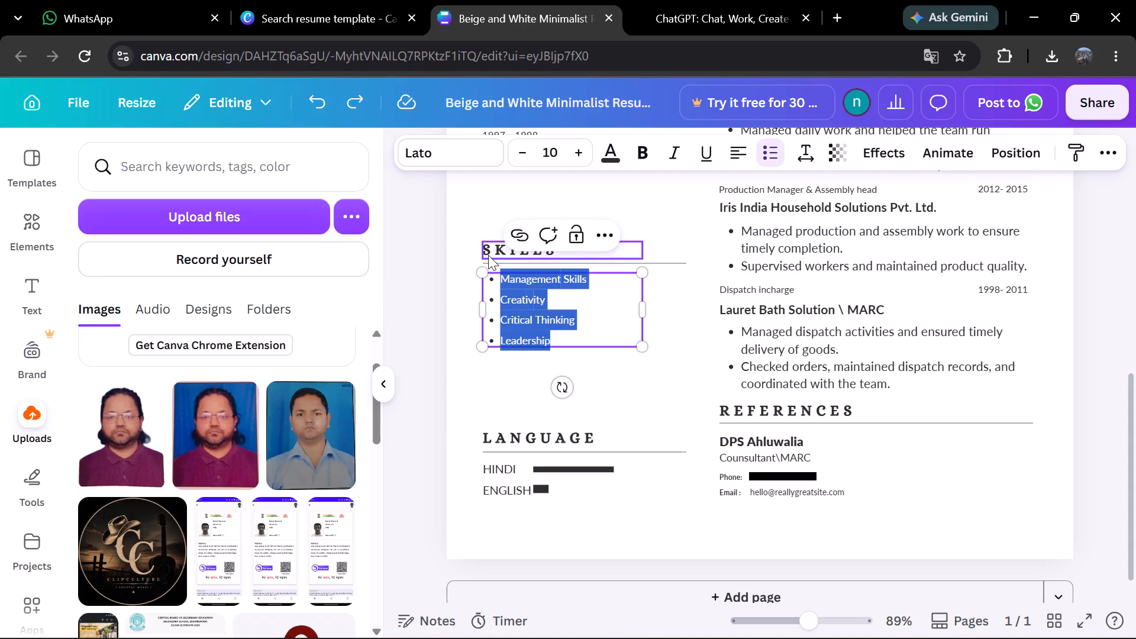
Replace the selected skill lines with the six copied skills, Team Management to Problem Solving, and delete the empty bullets after Problem Solving.
key(ctrl+v)
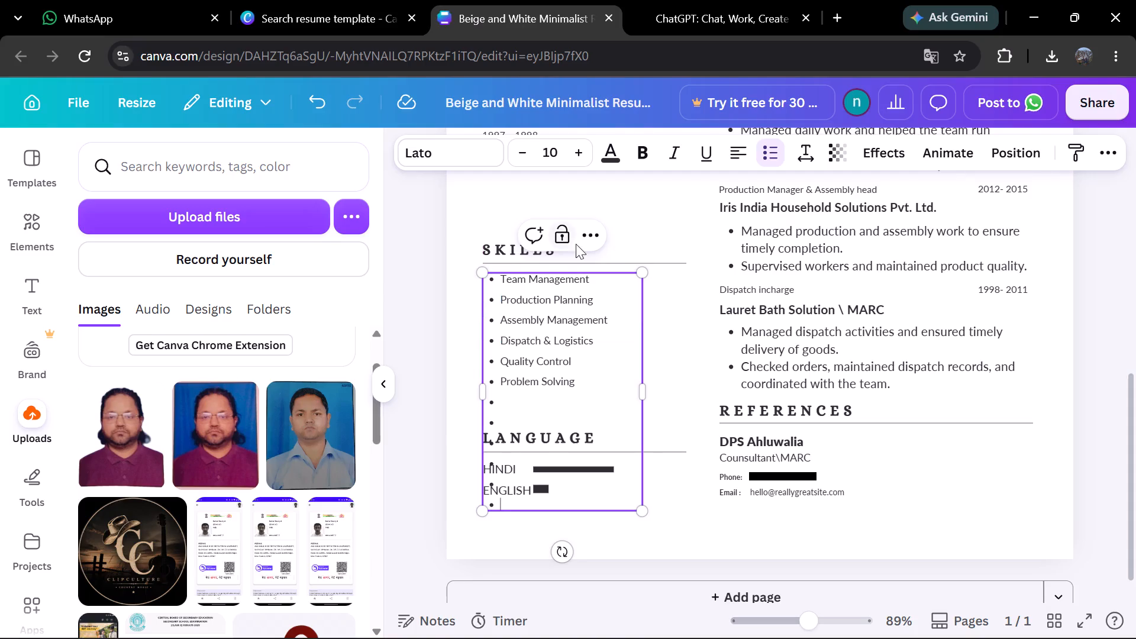
key(BackSpace)
key(BackSpace)
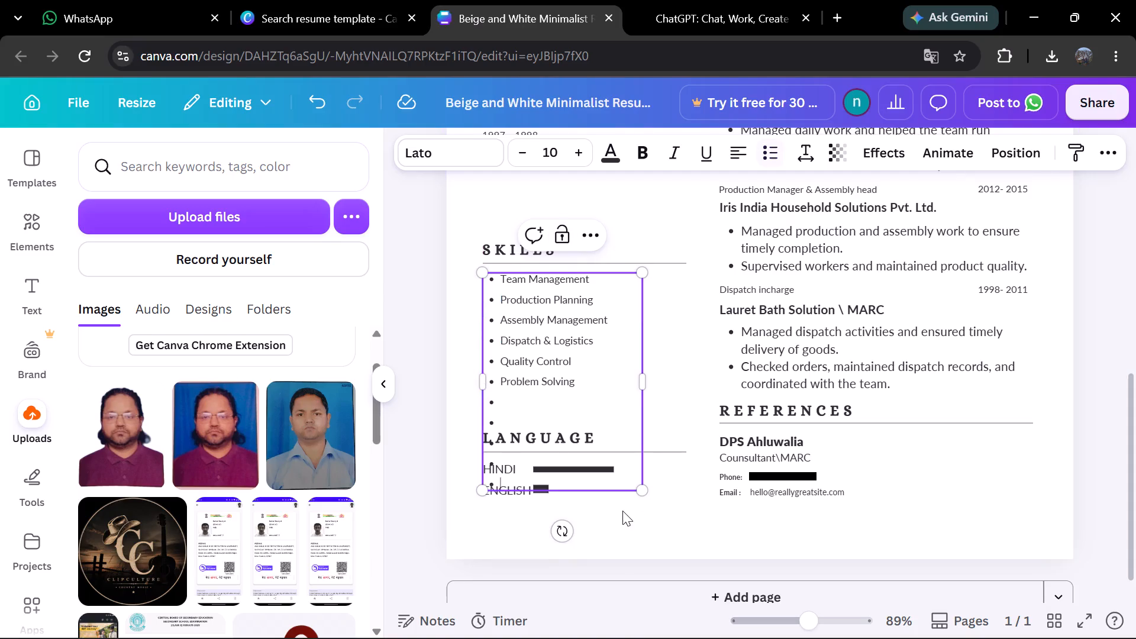
key(BackSpace)
key(BackSpace)
key(BackSpace)
key(BackSpace)
key(BackSpace)
key(BackSpace)
key(BackSpace)
key(BackSpace)
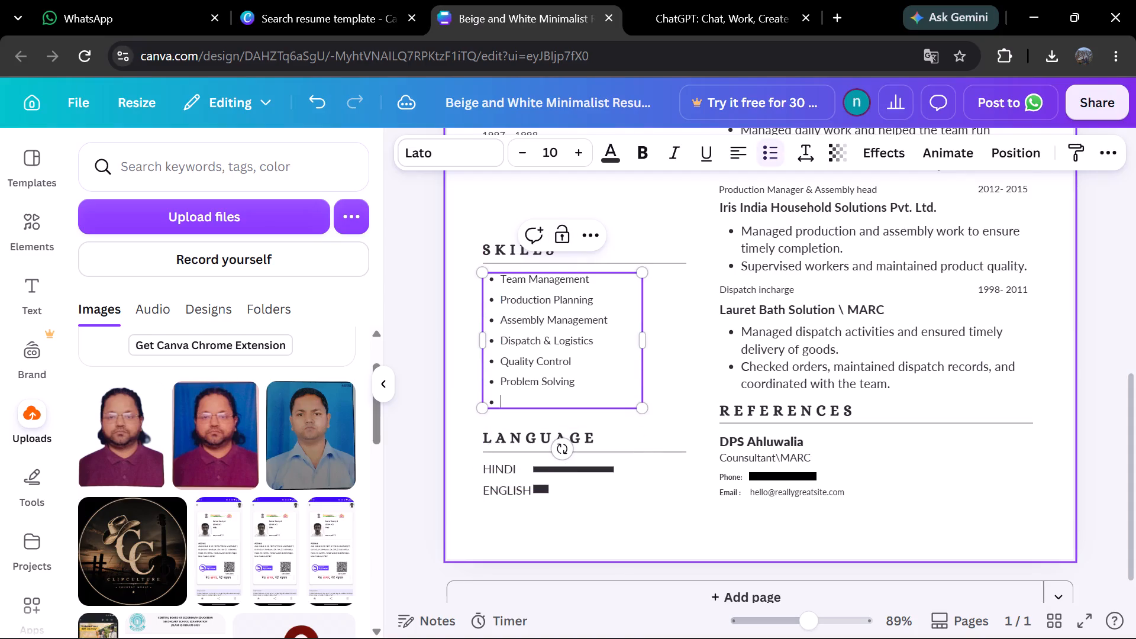
key(BackSpace)
key(BackSpace)
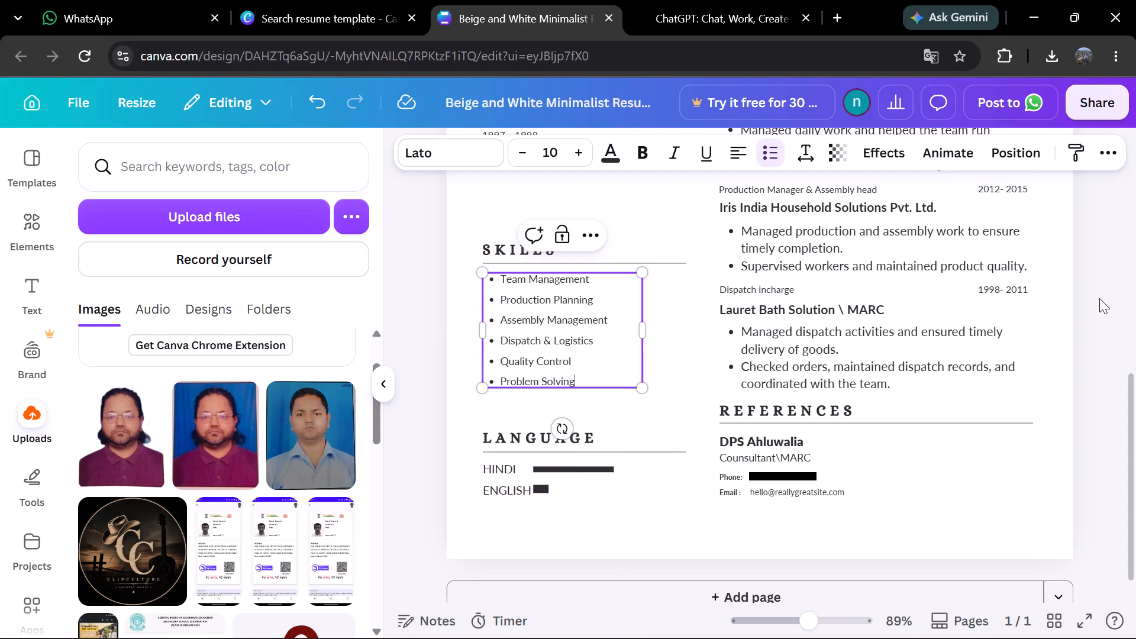
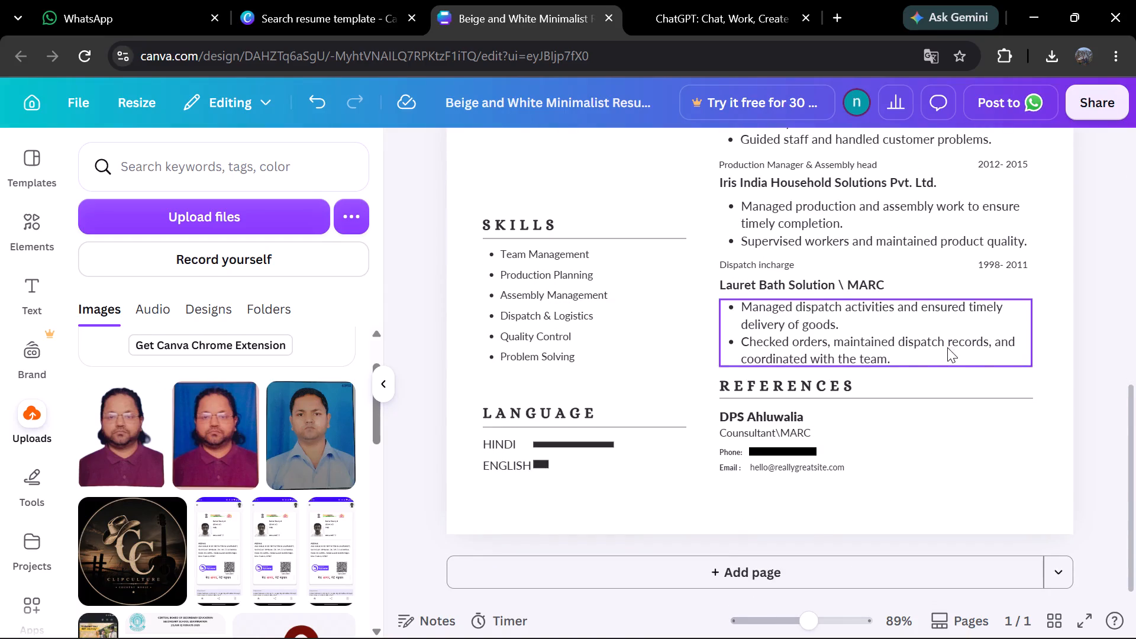
Switch from the resume design to the Canva search results for resume templates.
click(287, 7)
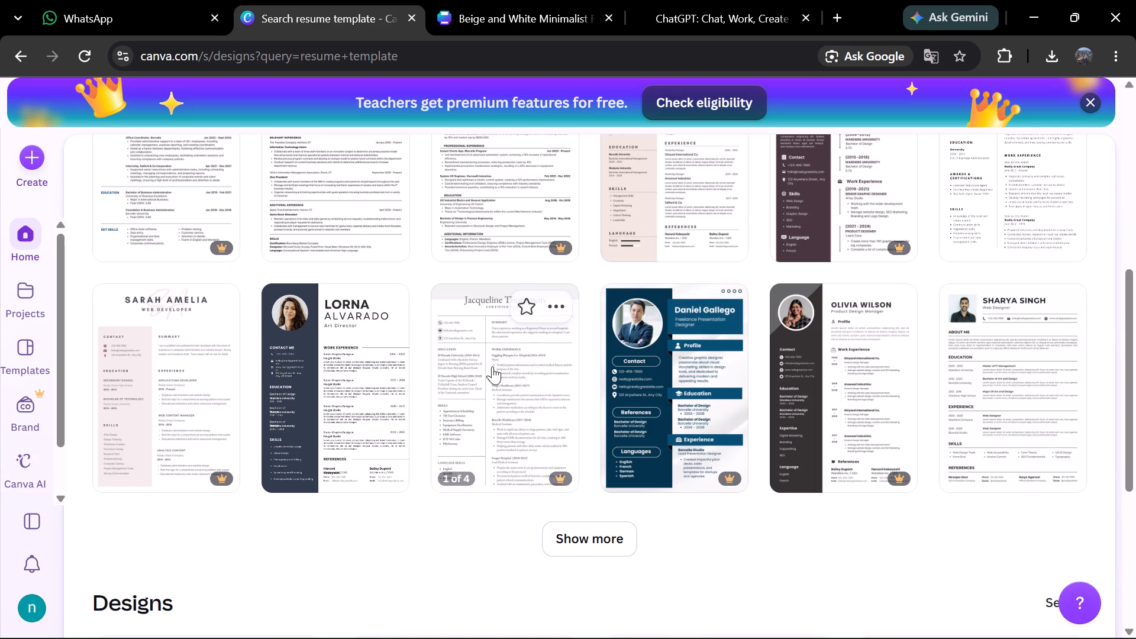
Search the Canva templates for "resume template simple".
scroll(477, 398, up, 2)
scroll(477, 398, down, 4)
scroll(492, 414, up, 4)
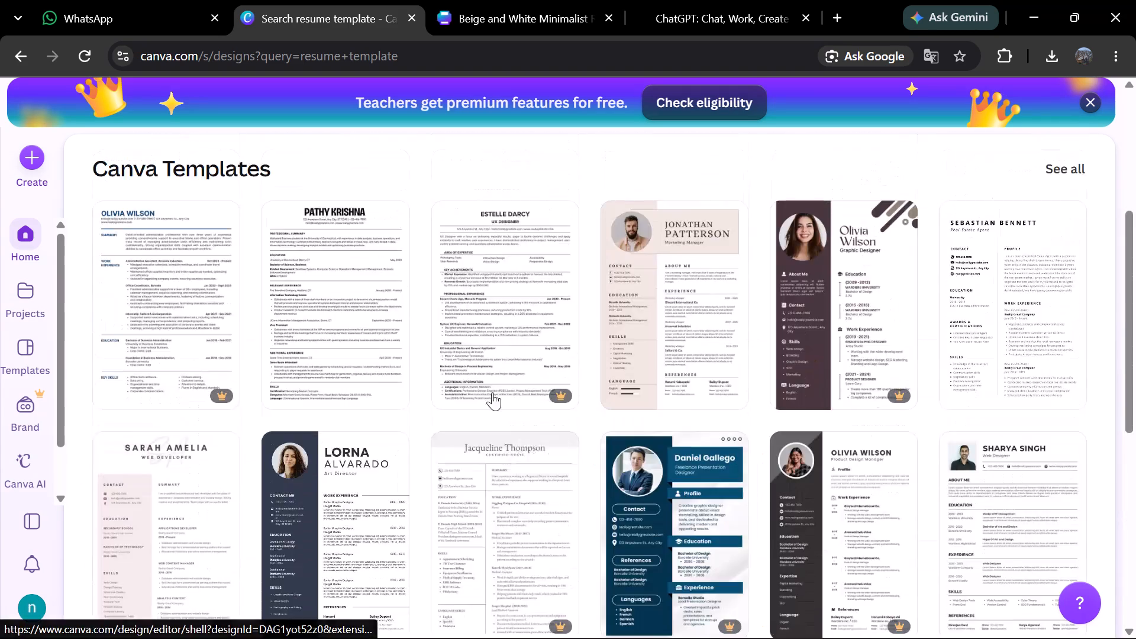
scroll(492, 392, up, 1)
click(506, 325)
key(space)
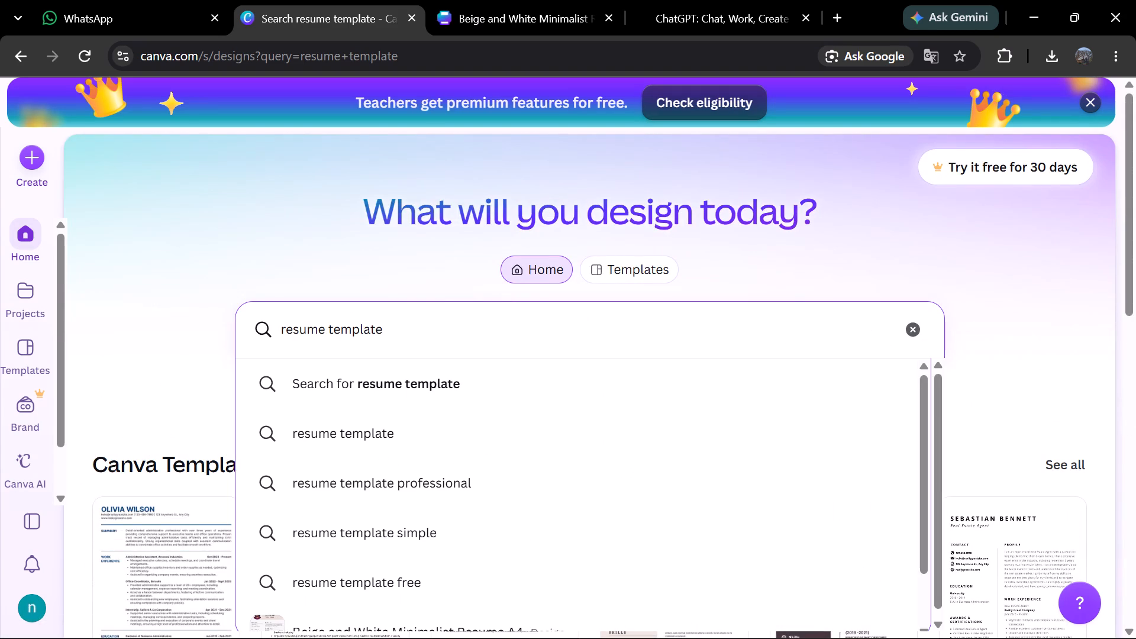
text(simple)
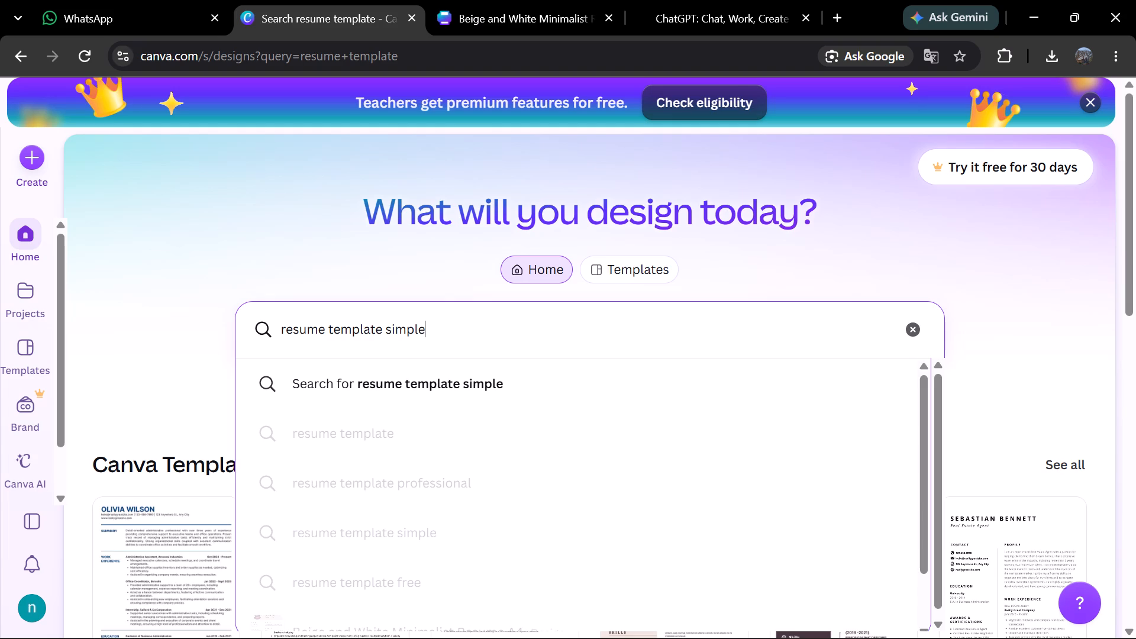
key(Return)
Preview the Claudia Alves resume template among the results, examine its sections, and close the preview.
scroll(430, 363, down, 1)
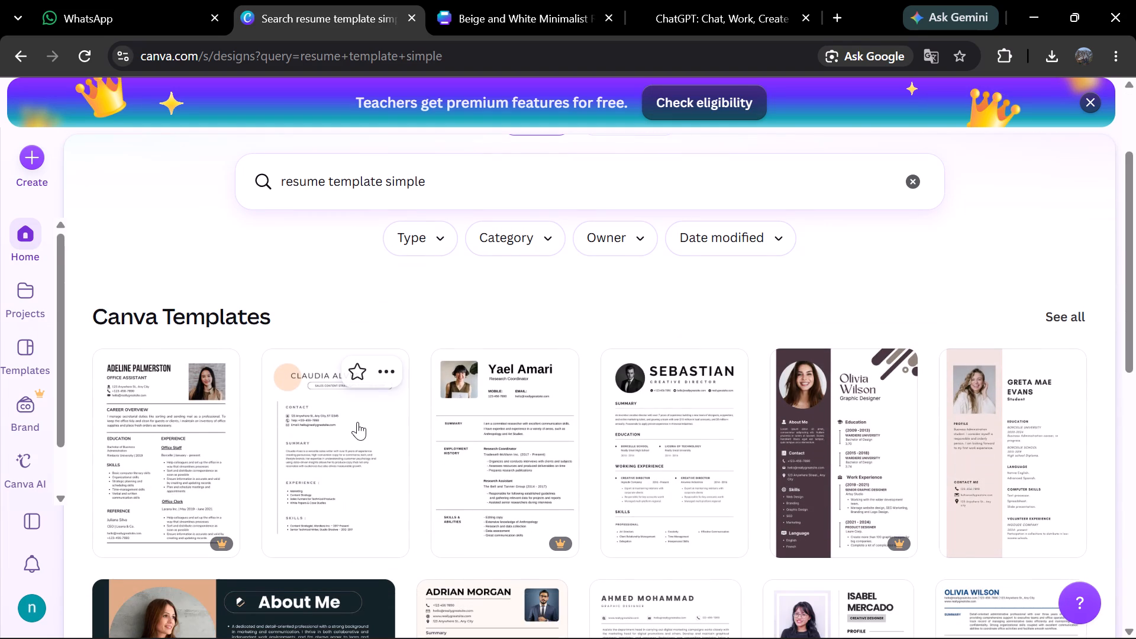
click(357, 438)
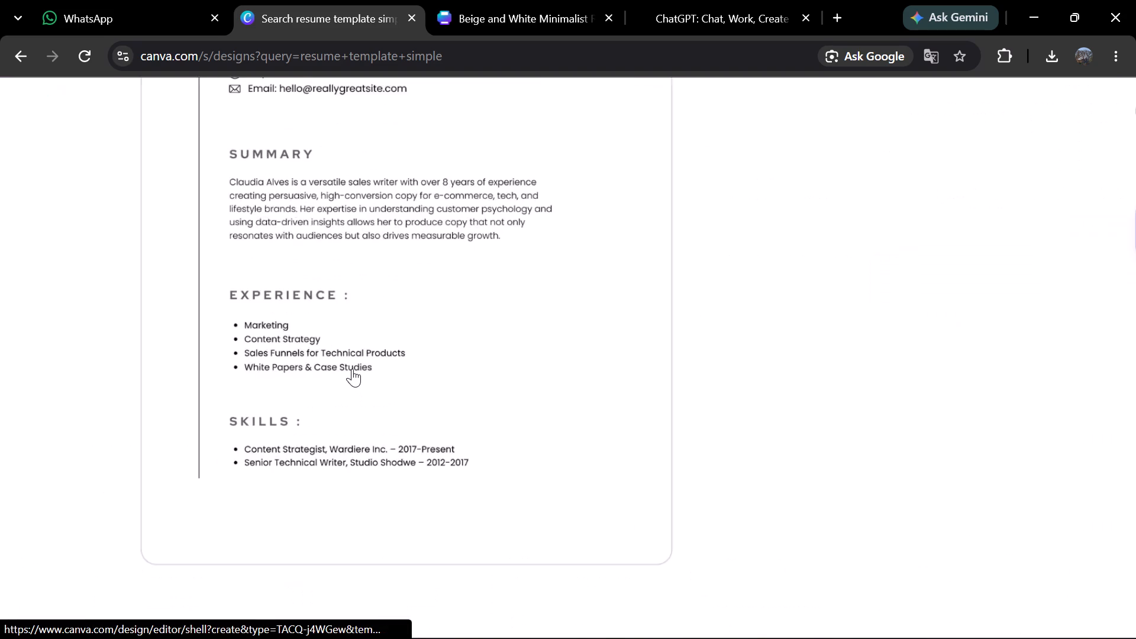
scroll(352, 369, up, 3)
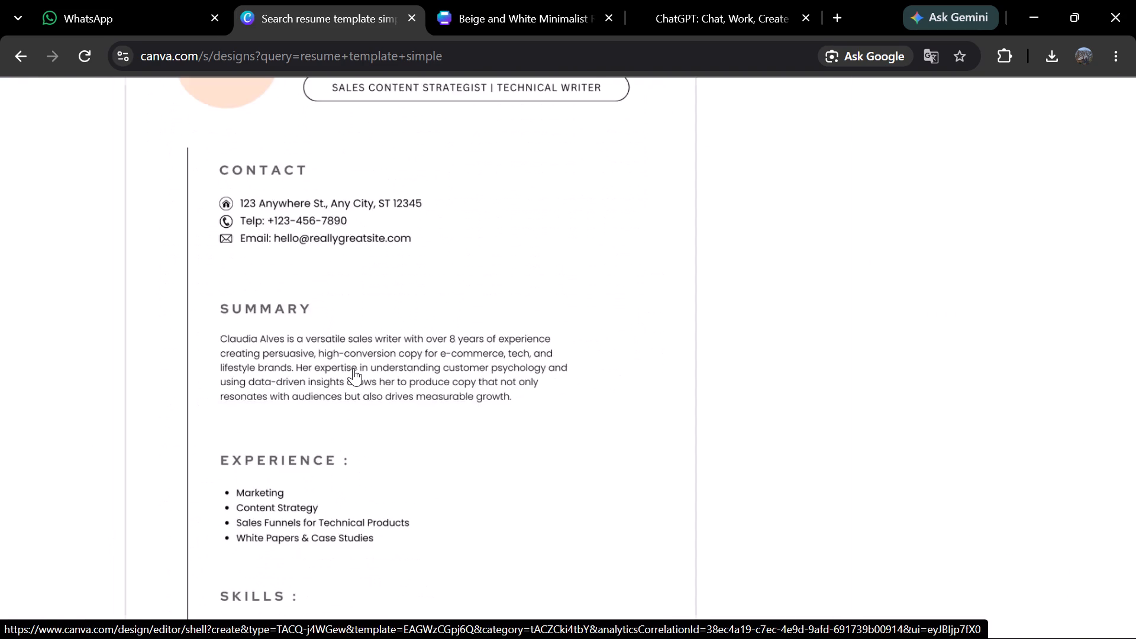
click(1093, 94)
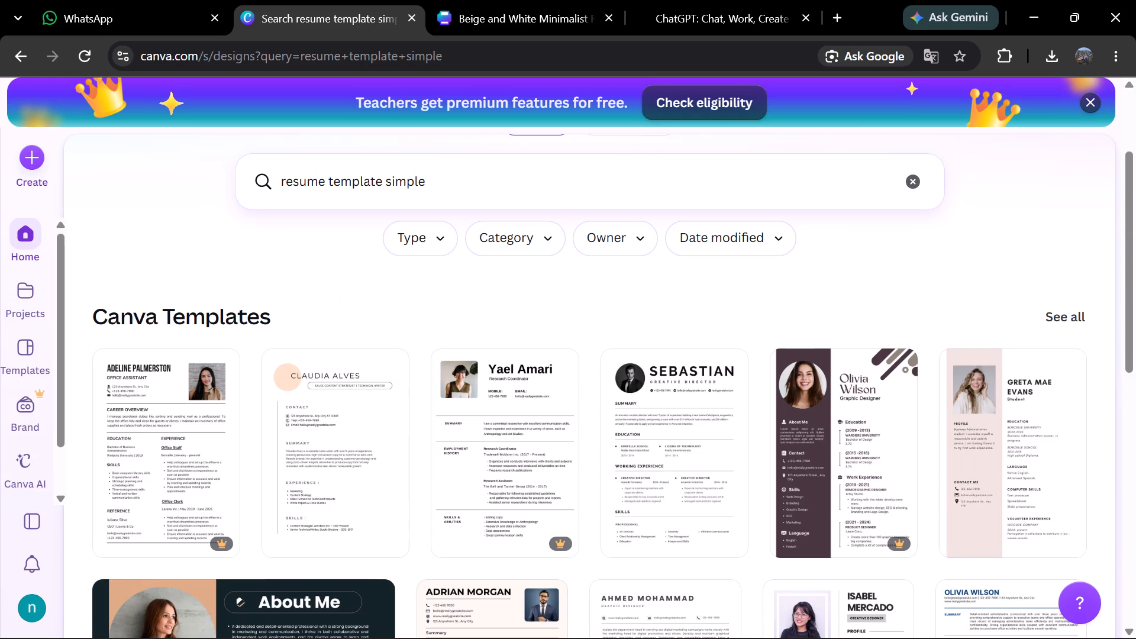
Browse the remaining simple resume templates and examine the layout and section icons of the Olivia Wilson Graphic Designer CV.
scroll(725, 196, down, 2)
scroll(714, 288, down, 3)
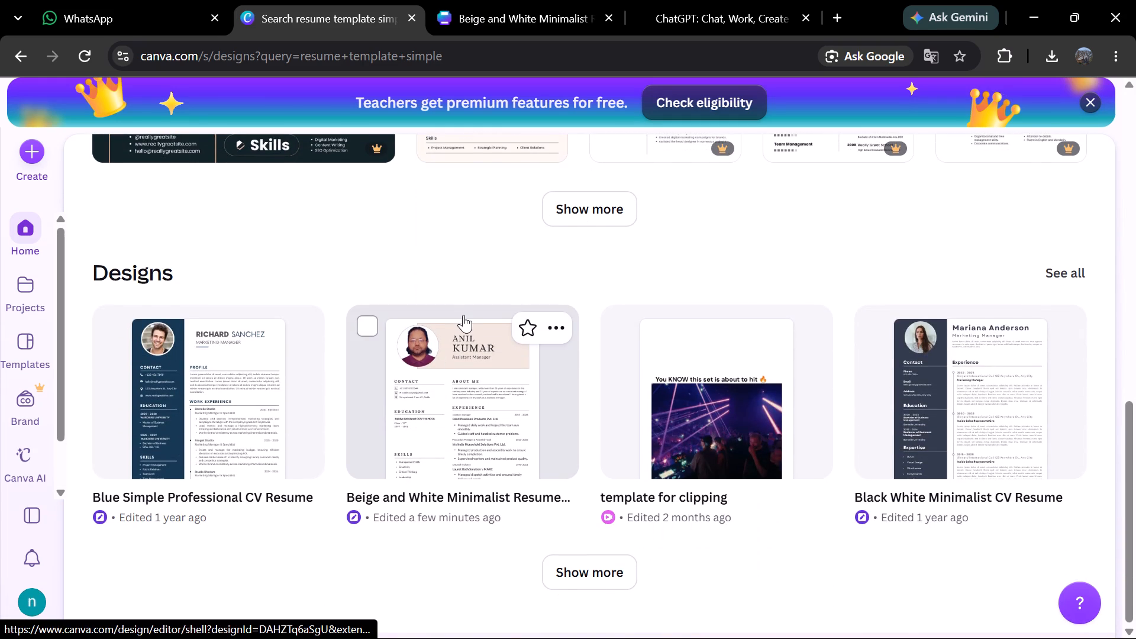
scroll(475, 337, up, 3)
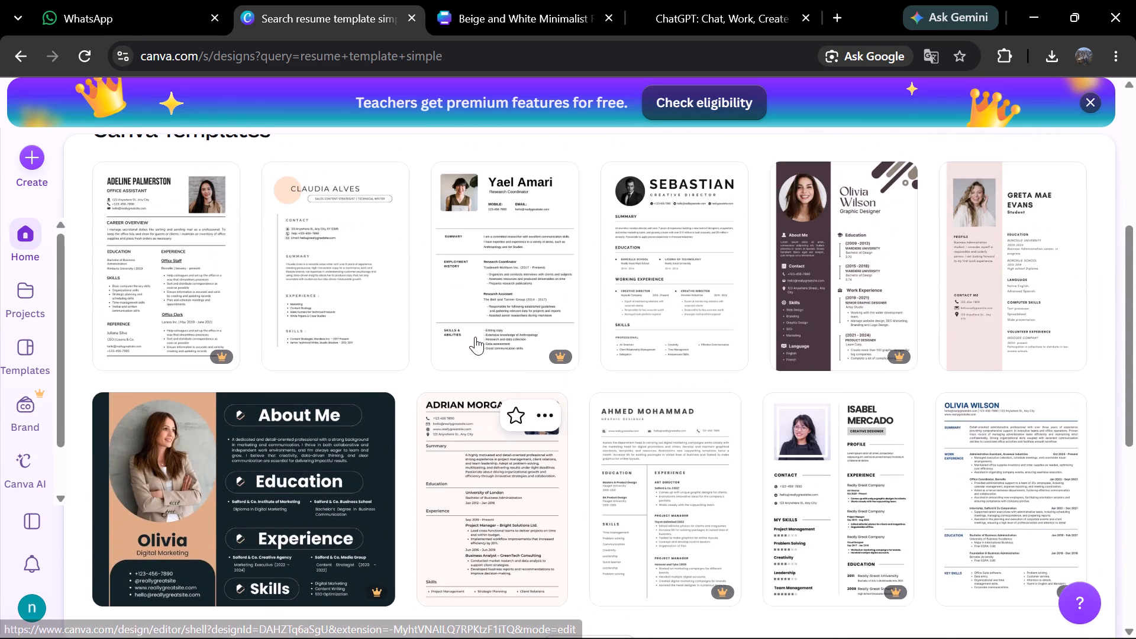
scroll(653, 352, down, 1)
scroll(850, 372, up, 1)
click(850, 372)
click(832, 266)
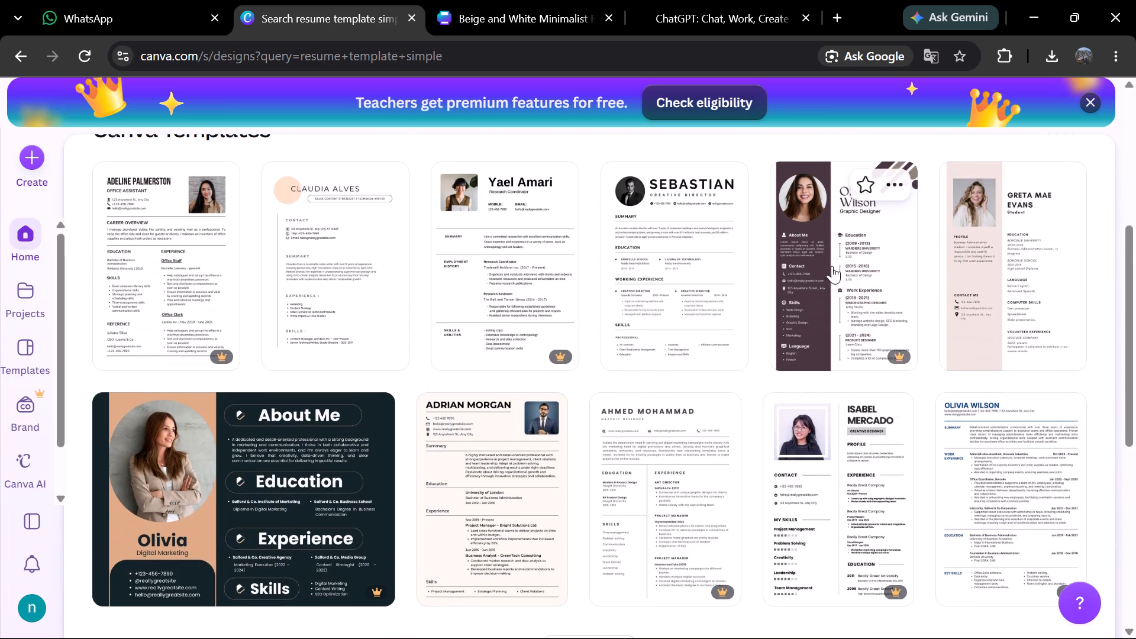
click(608, 279)
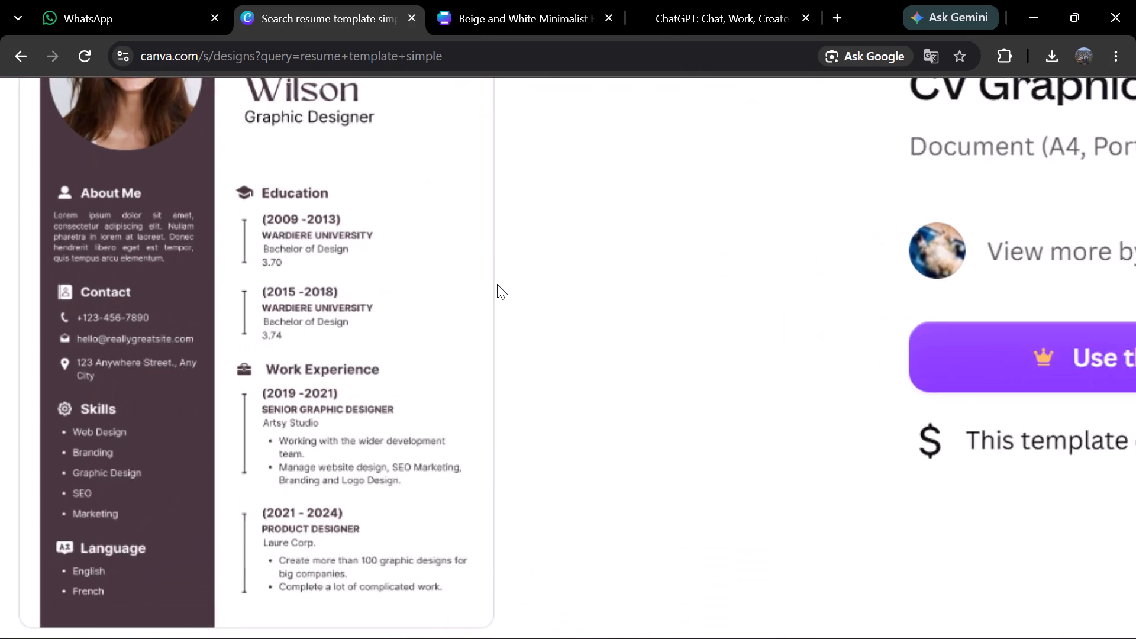
scroll(496, 285, right, 2)
scroll(496, 285, up, 1)
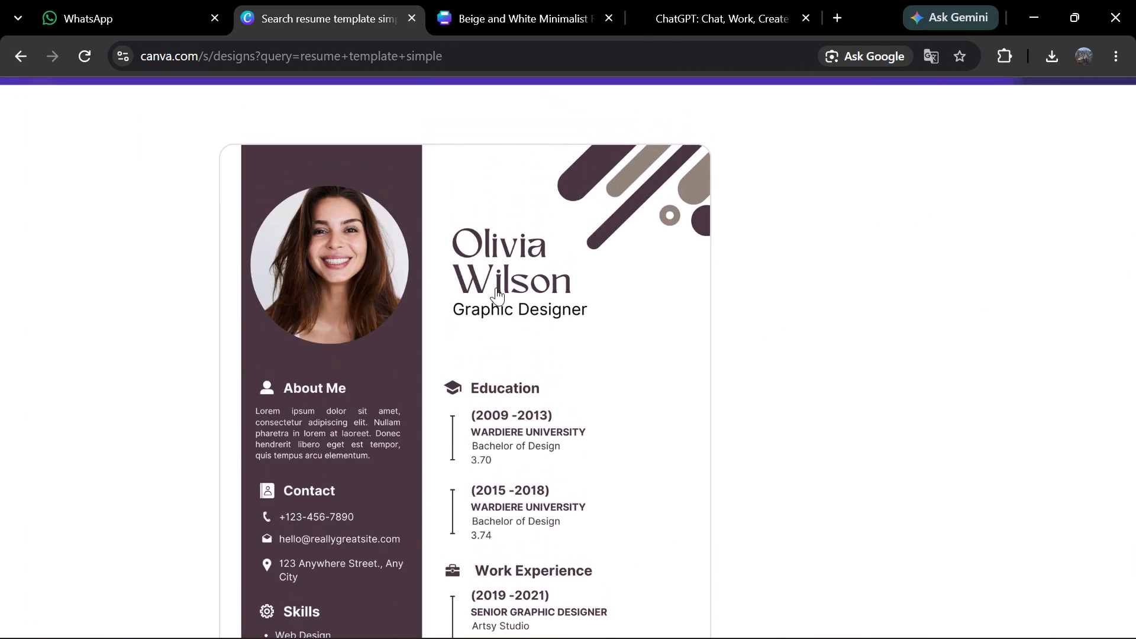
scroll(496, 288, up, 1)
Return to the Beige and White Minimalist resume design and search its elements for "resume icon".
click(560, 0)
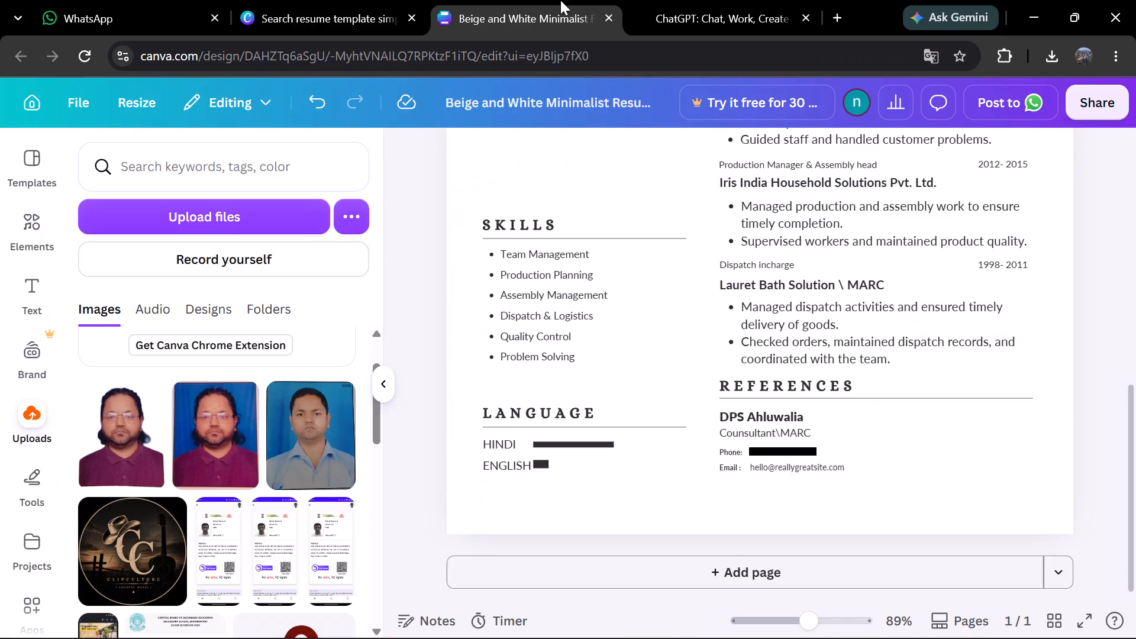
scroll(664, 450, up, 5)
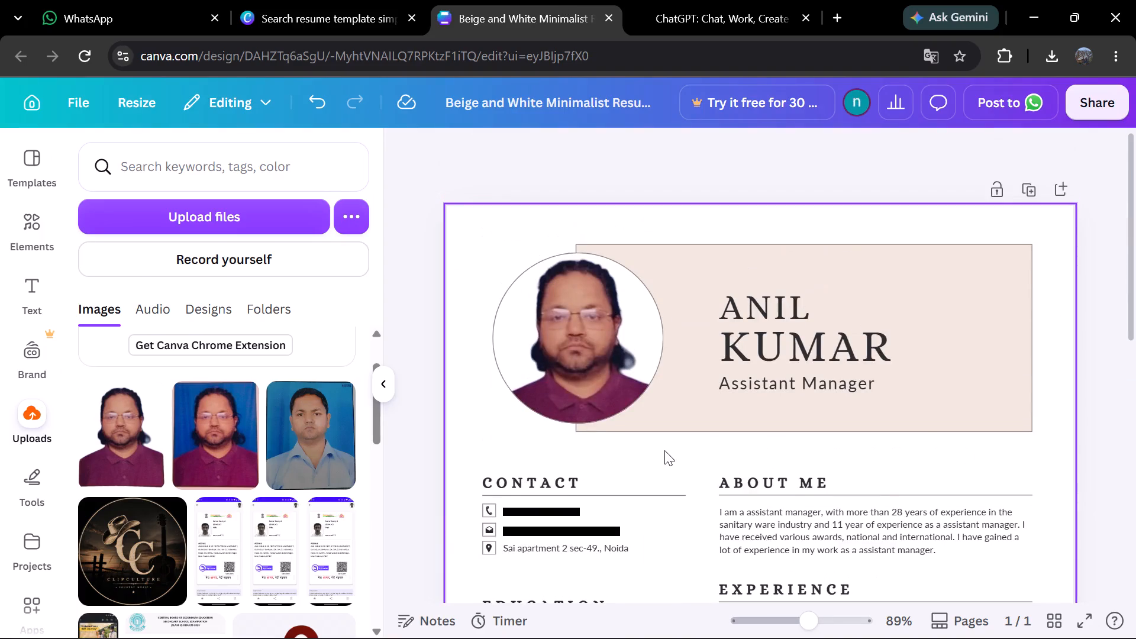
click(43, 220)
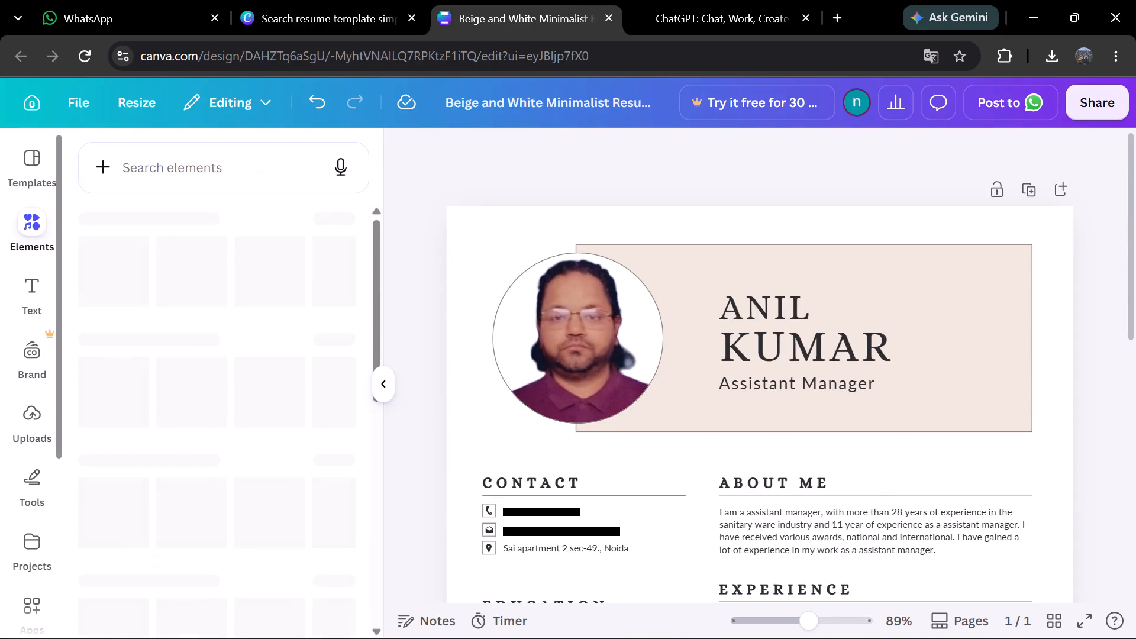
click(186, 173)
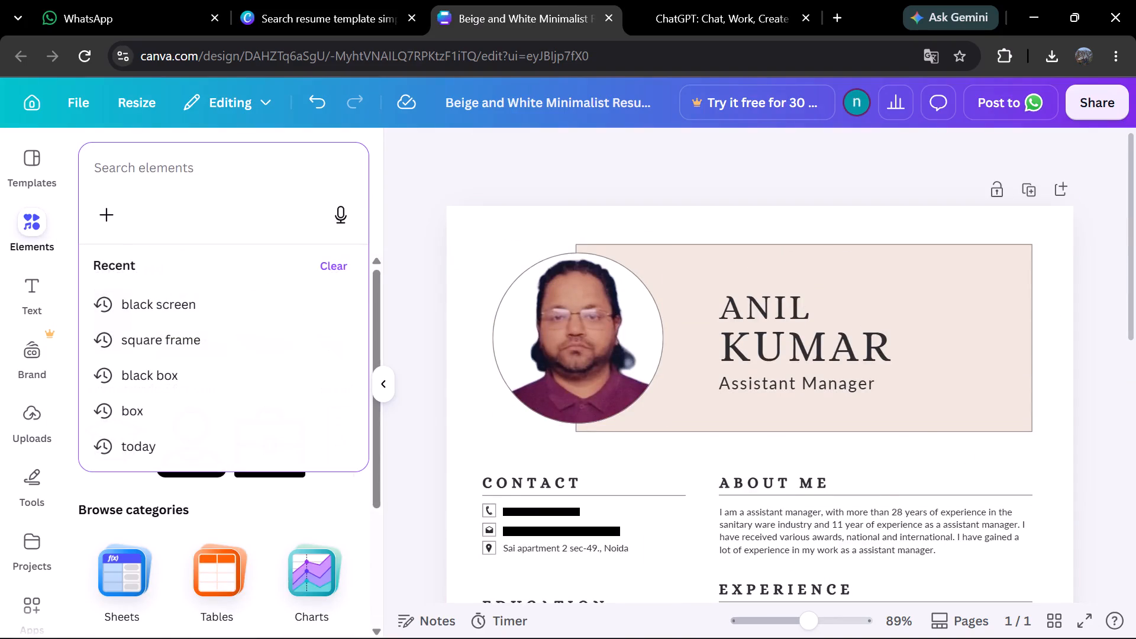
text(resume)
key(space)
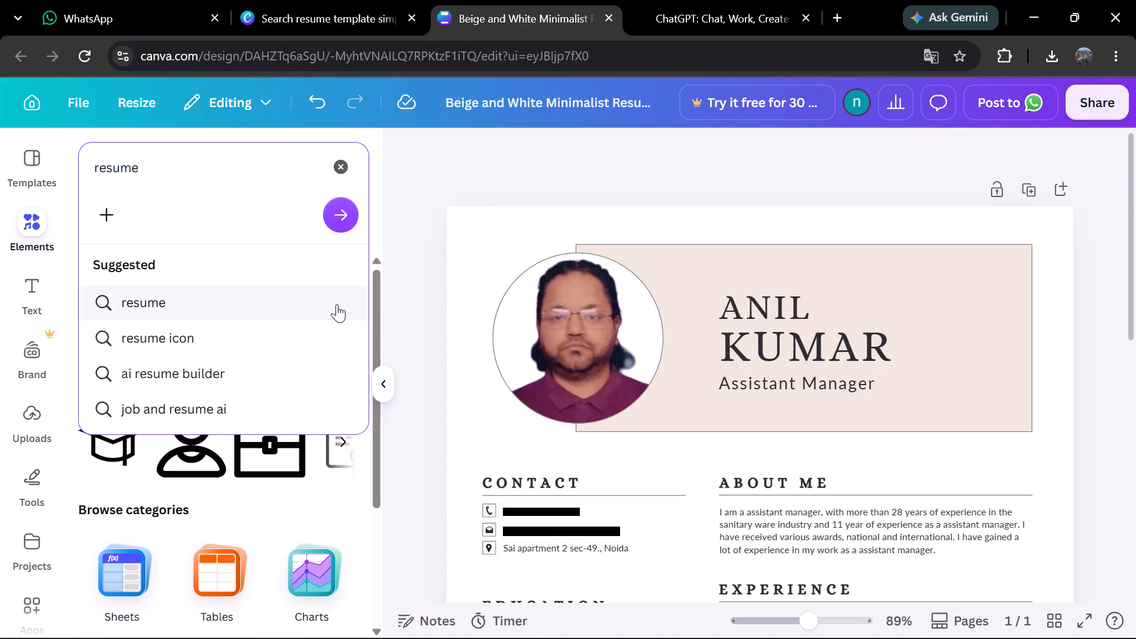
click(311, 325)
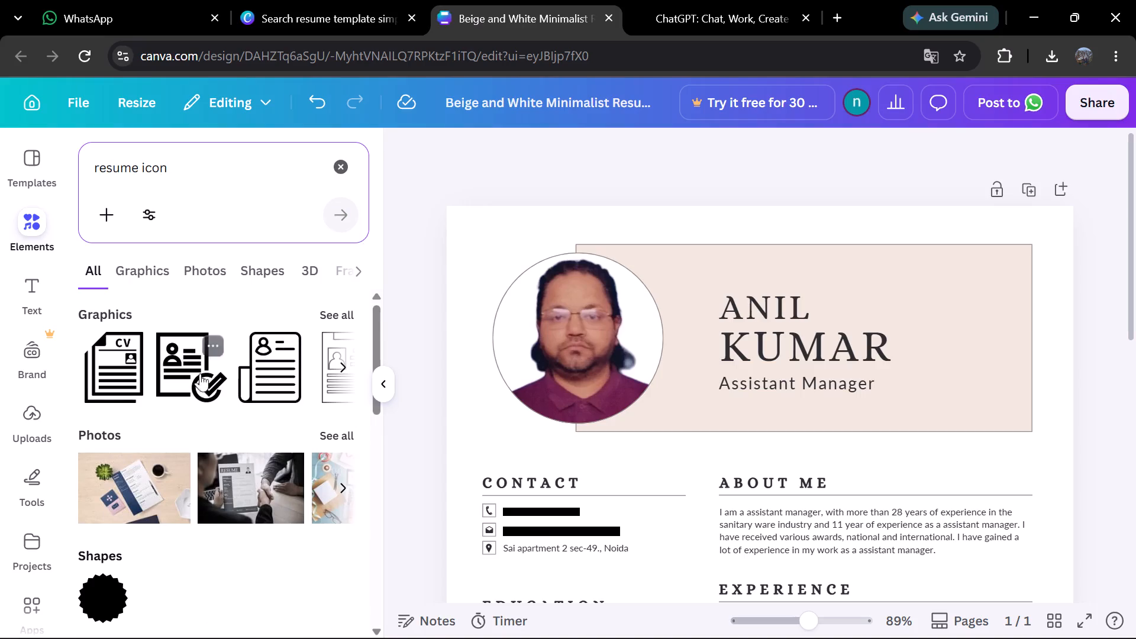
Add the stacked-pages CV graphic to the resume, shrink it to a small icon, and place it in the beige name banner's top-right corner.
drag(124, 381, 909, 264)
drag(862, 211, 950, 297)
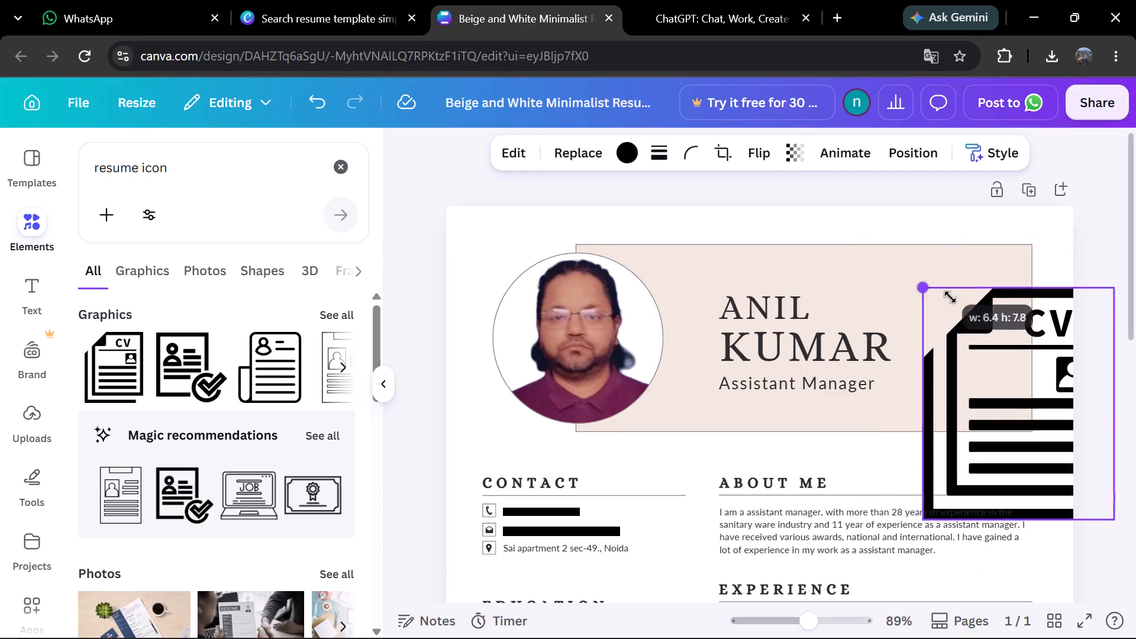
drag(950, 297, 972, 333)
drag(1032, 389, 929, 291)
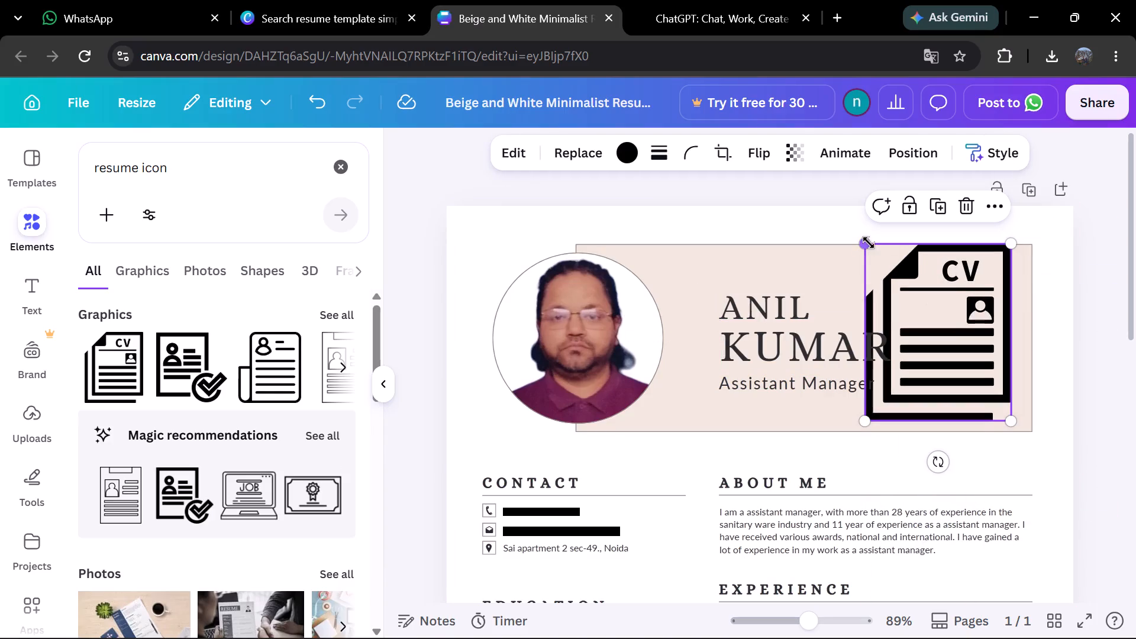
drag(869, 243, 965, 379)
drag(998, 398, 1025, 286)
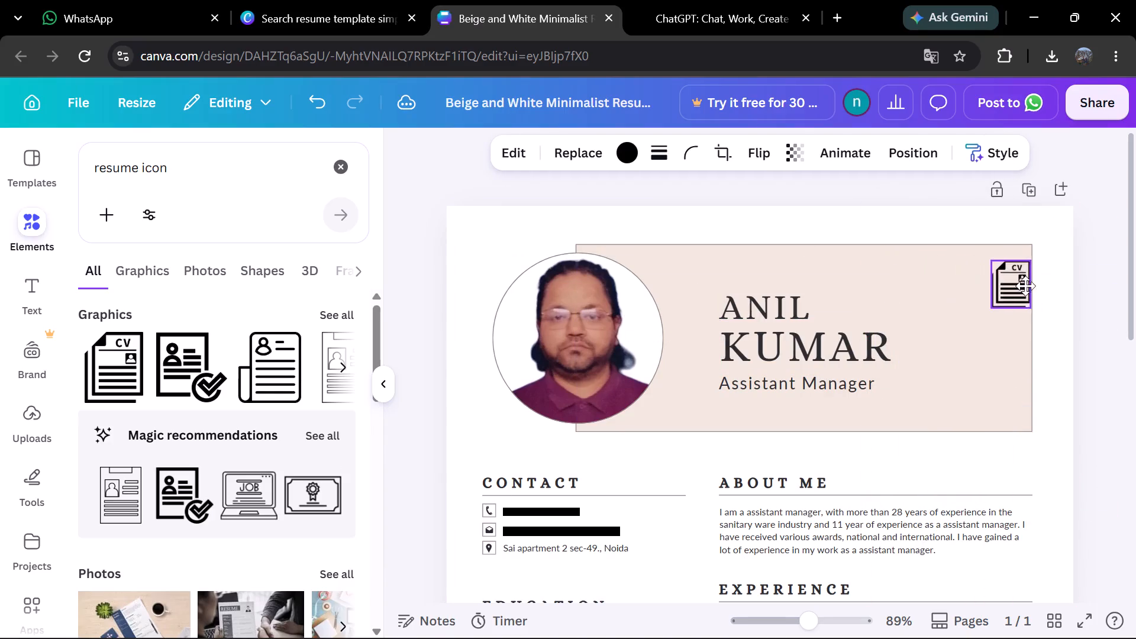
drag(1025, 286, 1016, 274)
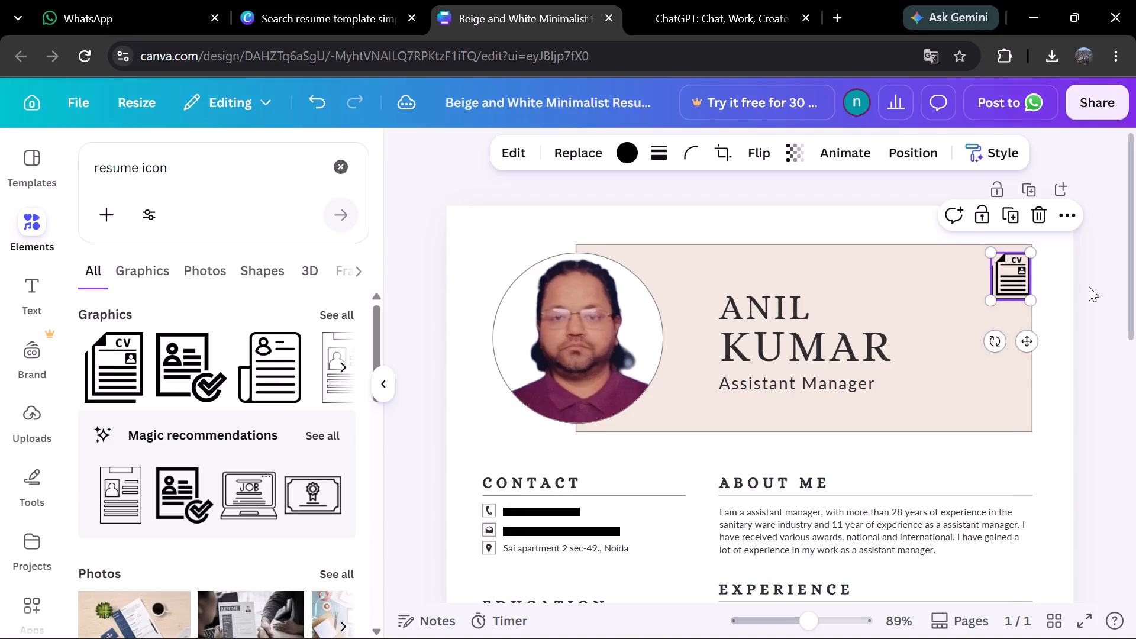
drag(1001, 275, 1002, 269)
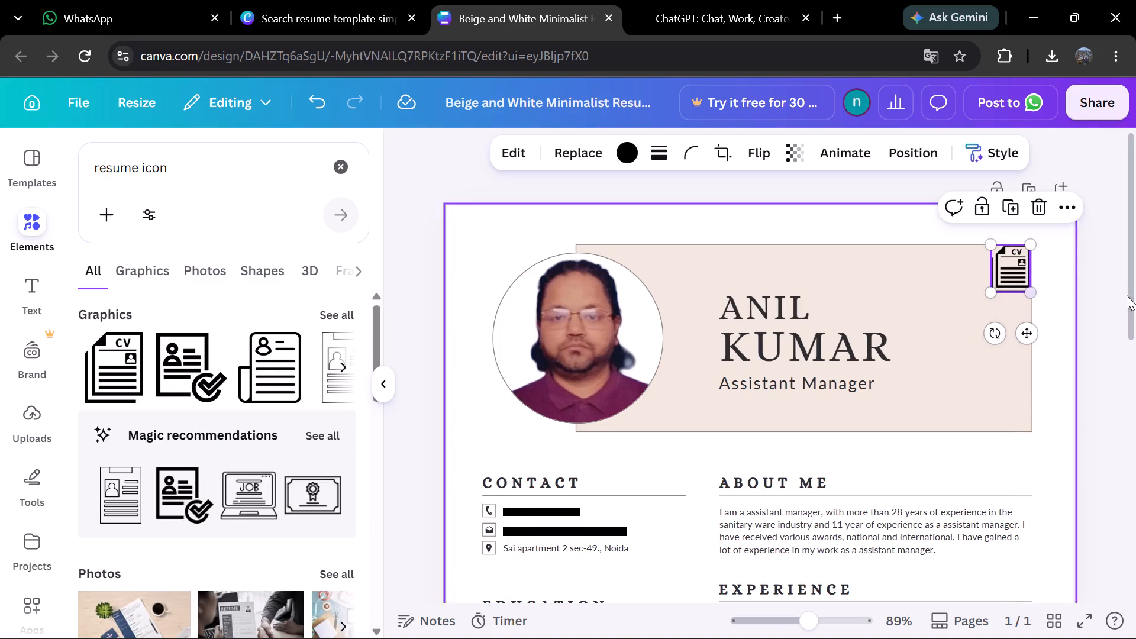
click(1111, 286)
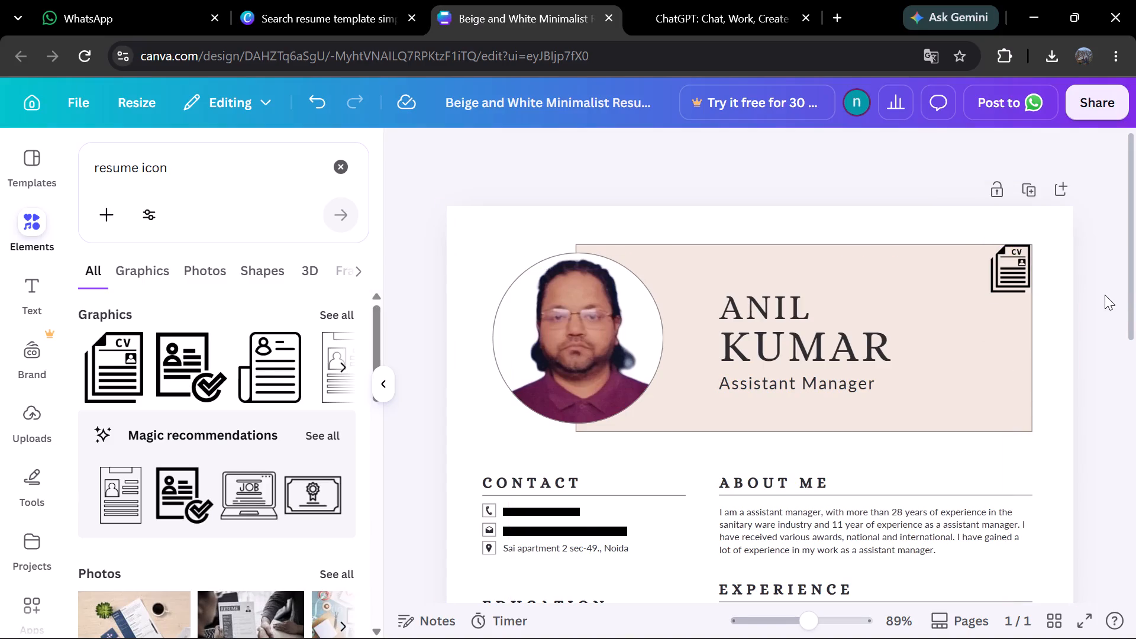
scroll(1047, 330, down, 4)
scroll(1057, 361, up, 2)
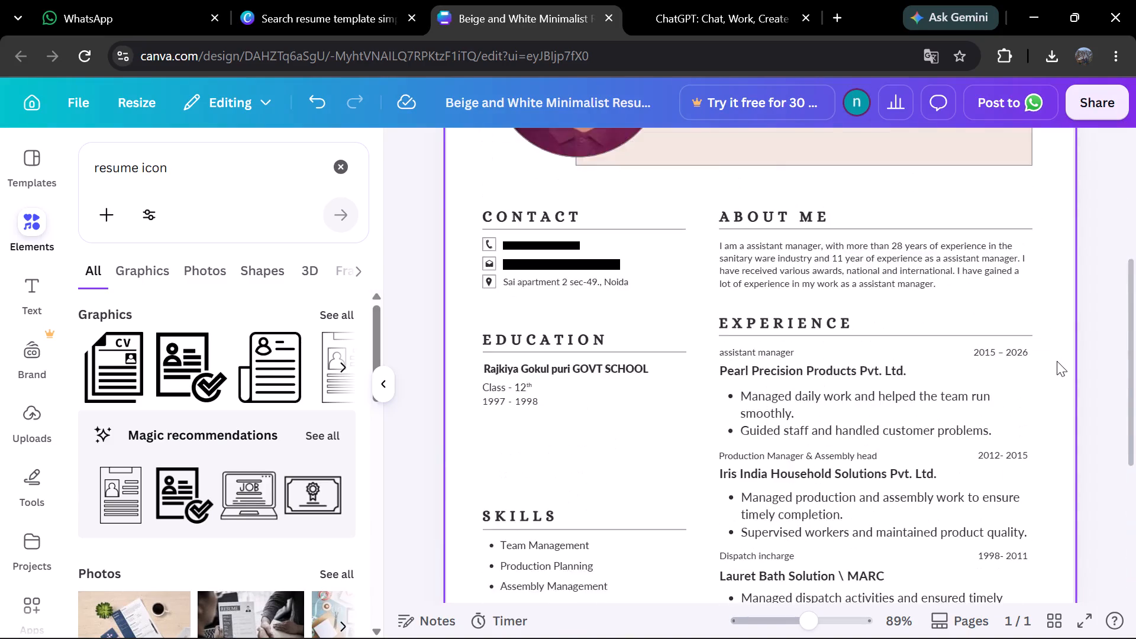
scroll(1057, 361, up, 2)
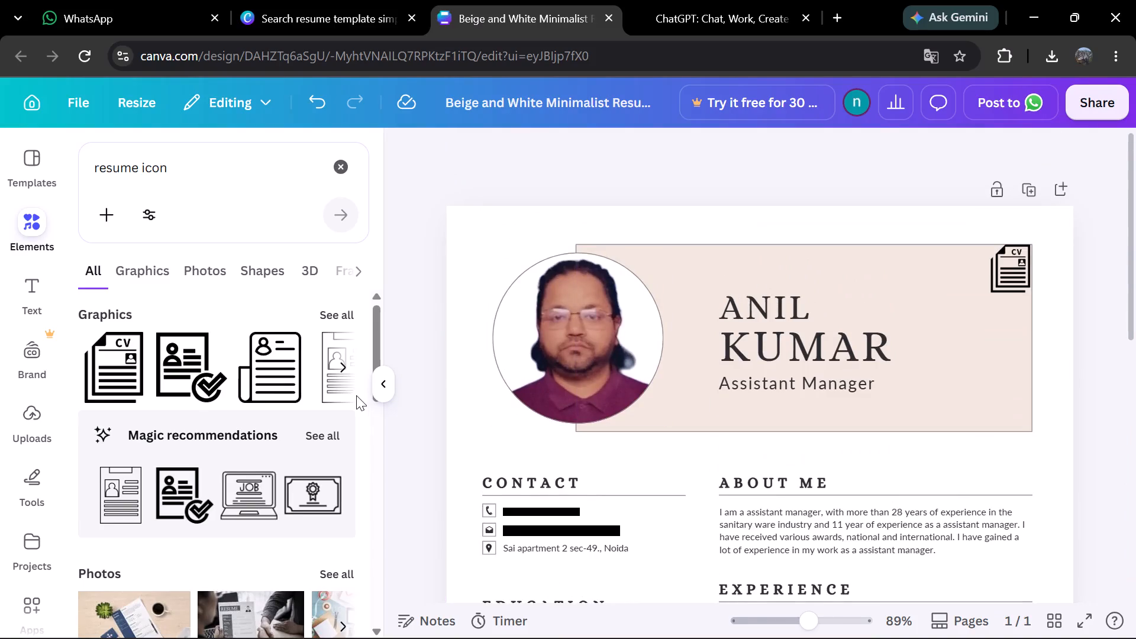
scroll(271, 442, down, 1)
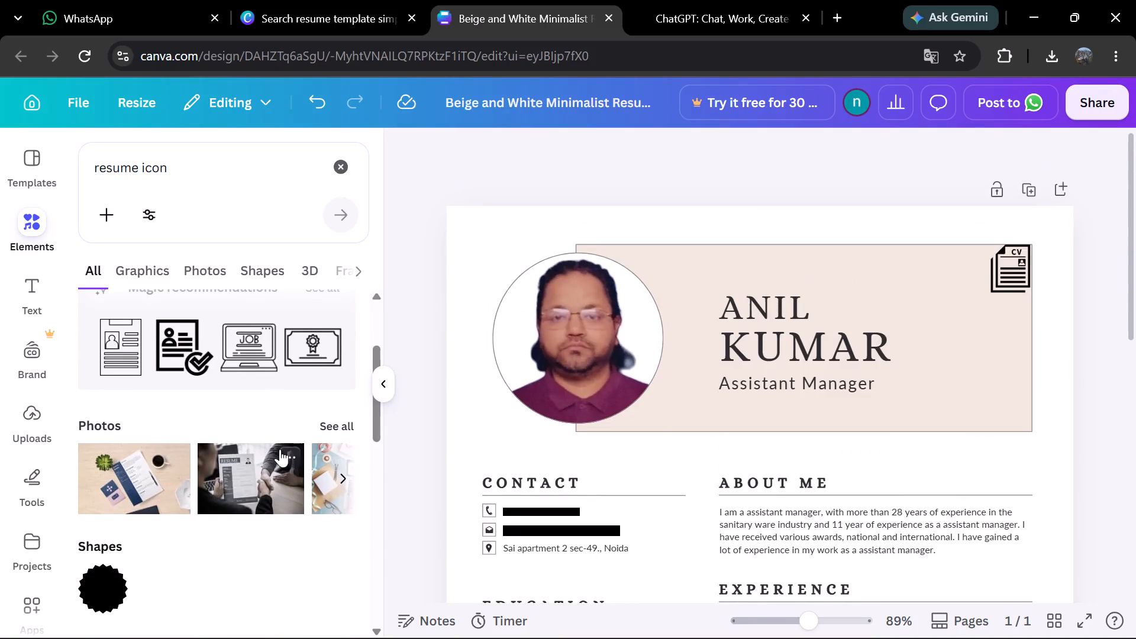
Replace the elements search term with the suggested "about me icon" and dismiss the message notification covering the resume.
scroll(311, 379, up, 1)
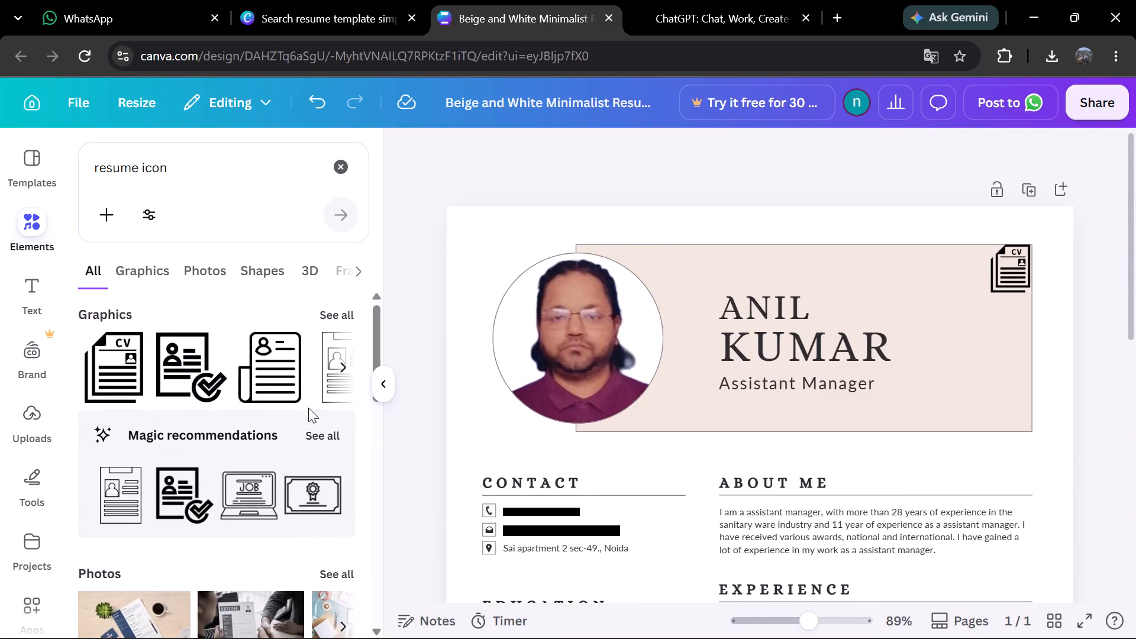
click(220, 177)
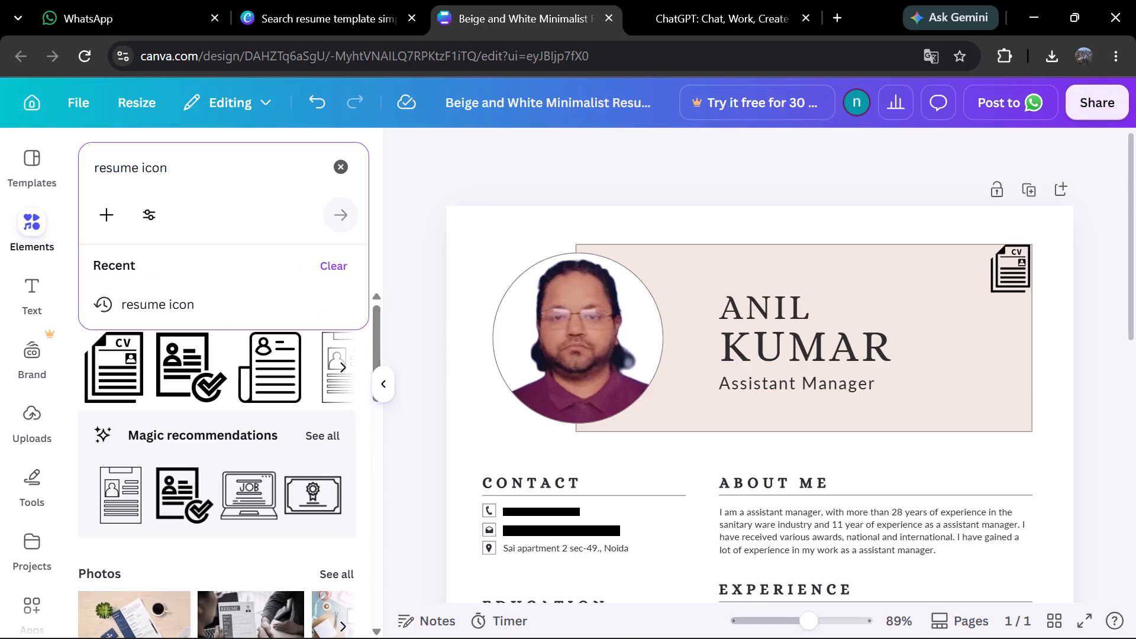
key(BackSpace)
key(BackSpace)
key(BackSpace)
key(BackSpace)
key(BackSpace)
key(BackSpace)
key(BackSpace)
key(BackSpace)
key(BackSpace)
key(BackSpace)
key(BackSpace)
key(BackSpace)
key(BackSpace)
key(BackSpace)
key(BackSpace)
key(BackSpace)
key(BackSpace)
key(BackSpace)
key(BackSpace)
key(BackSpace)
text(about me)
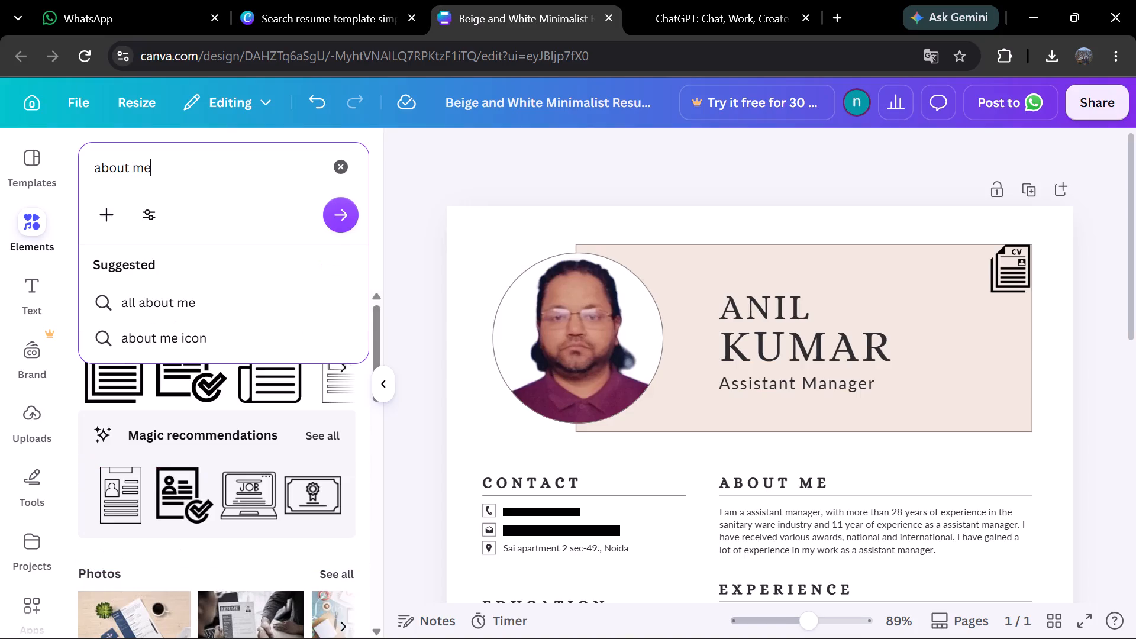
click(209, 326)
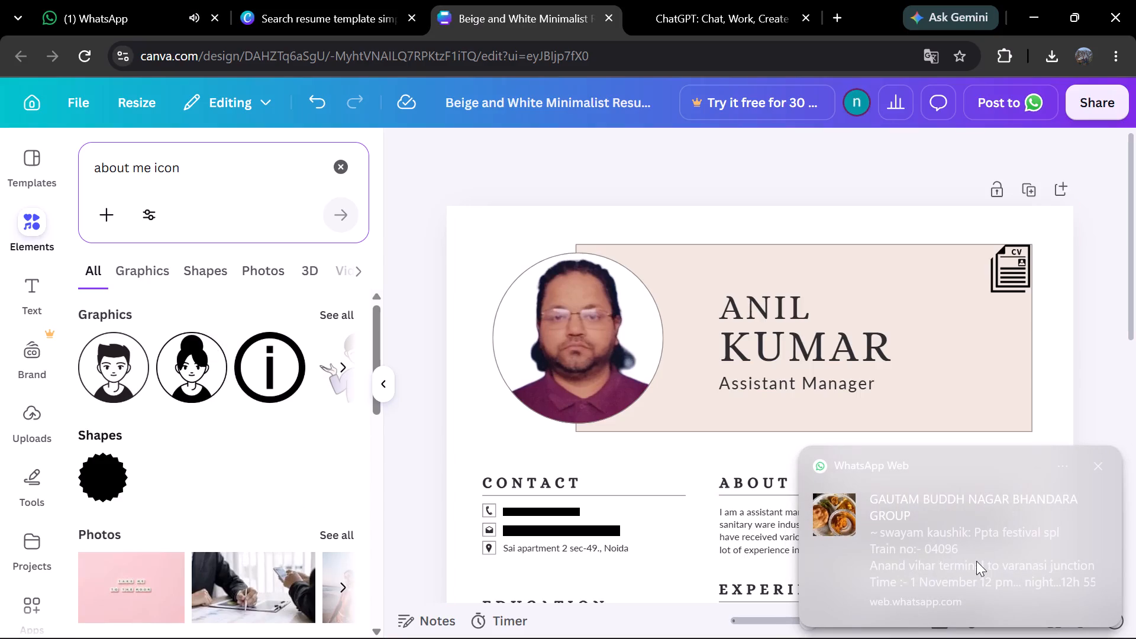
click(1101, 476)
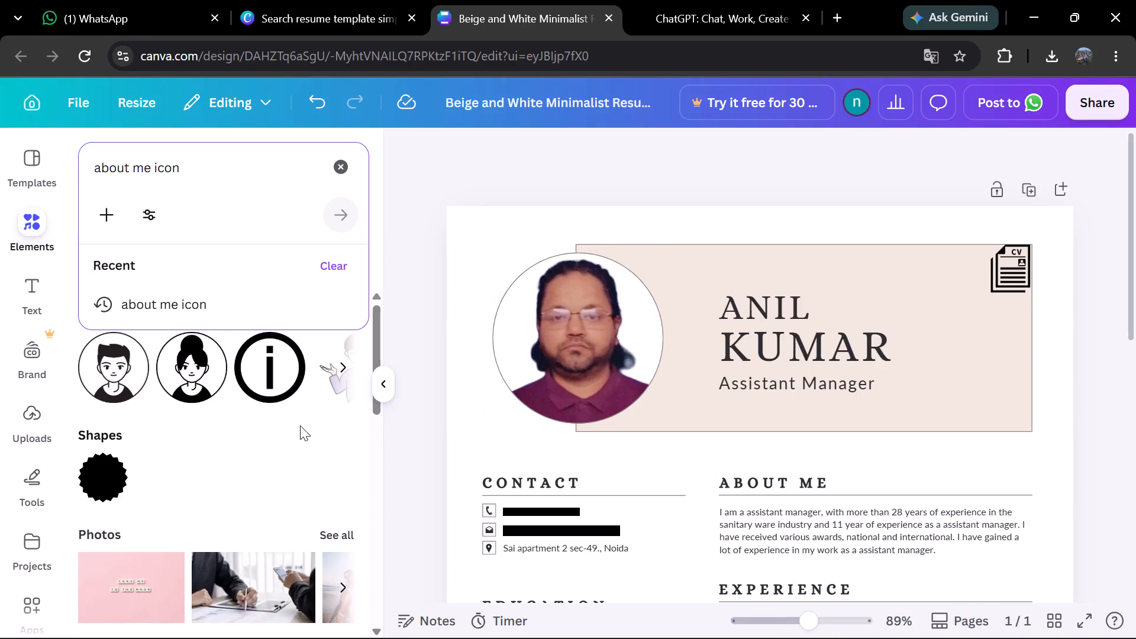
Add the black circled "i" information graphic to the resume near the About Me section and shrink it to about 3.2 by 3.2.
click(340, 366)
click(102, 369)
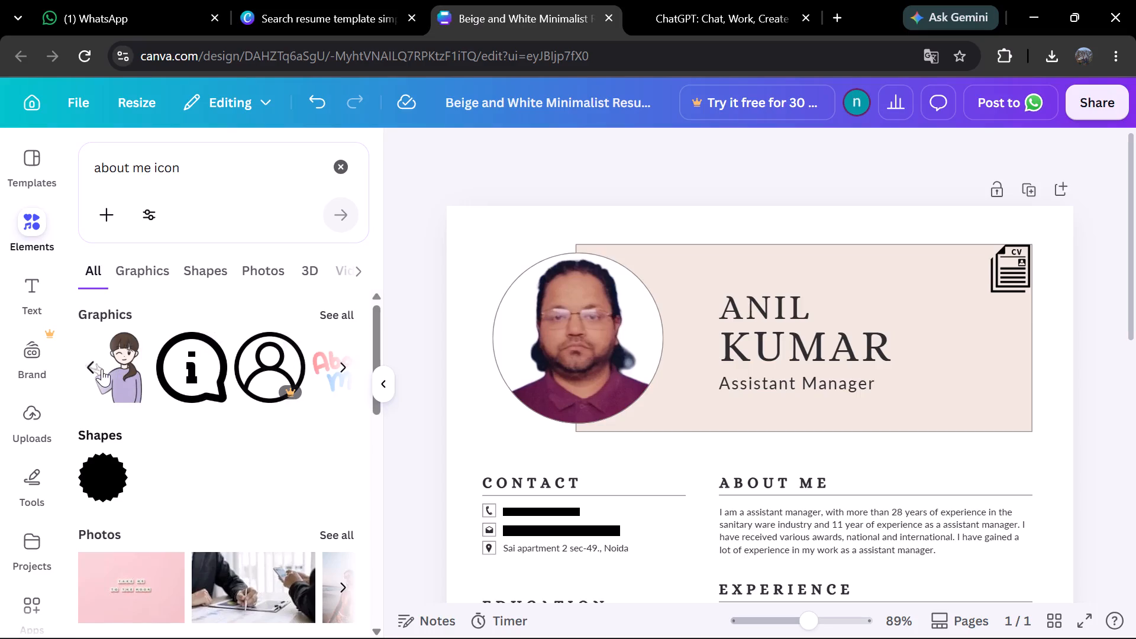
drag(272, 373, 835, 417)
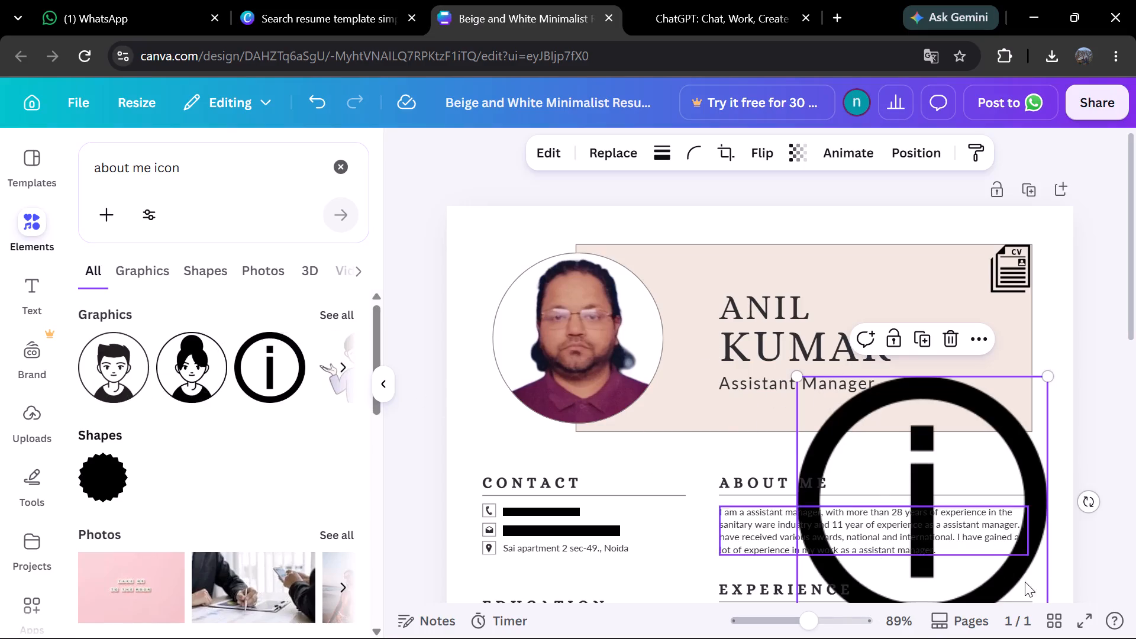
drag(1048, 370, 909, 541)
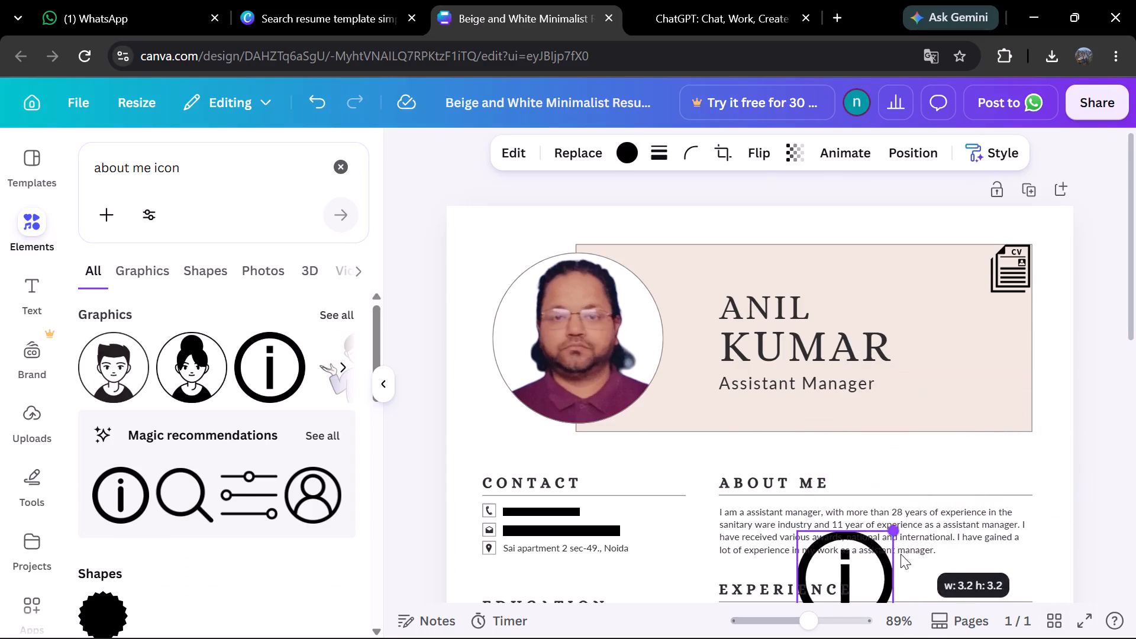
Shrink the circled "i" info graphic to heading height and place it just after the ABOUT ME heading, above its underline.
drag(843, 571, 869, 475)
drag(921, 435, 872, 499)
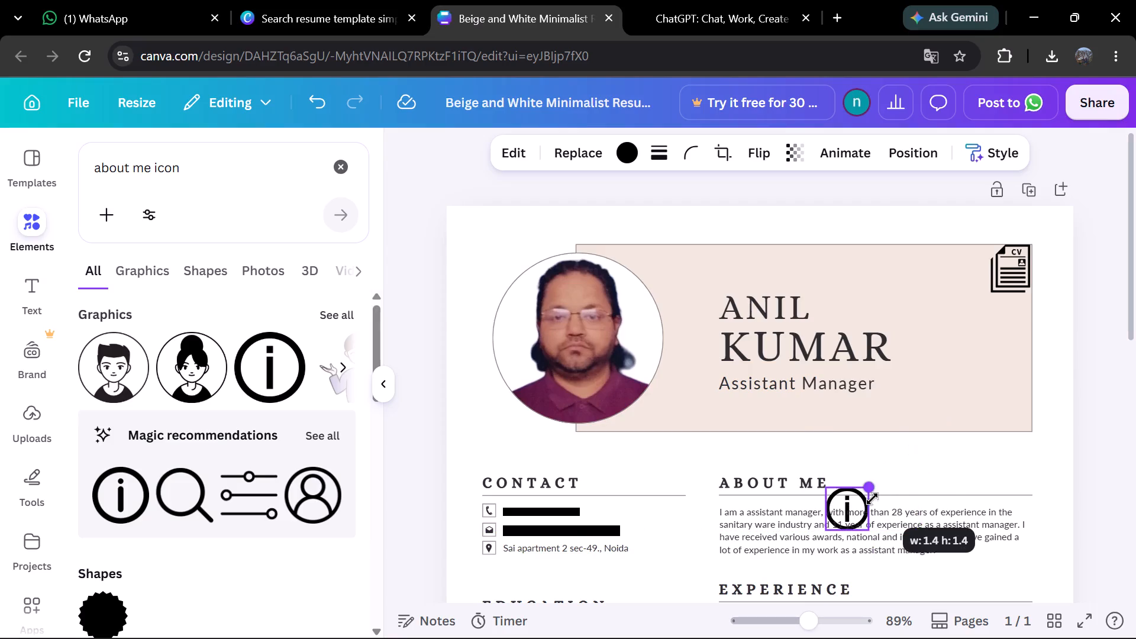
drag(872, 499, 867, 509)
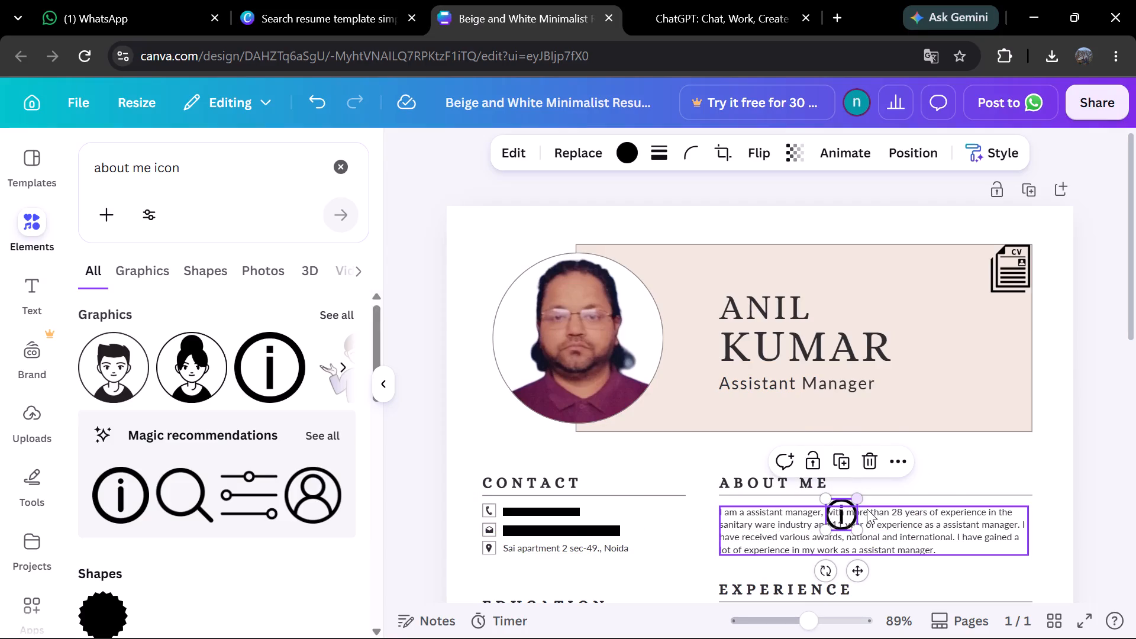
drag(848, 513, 856, 478)
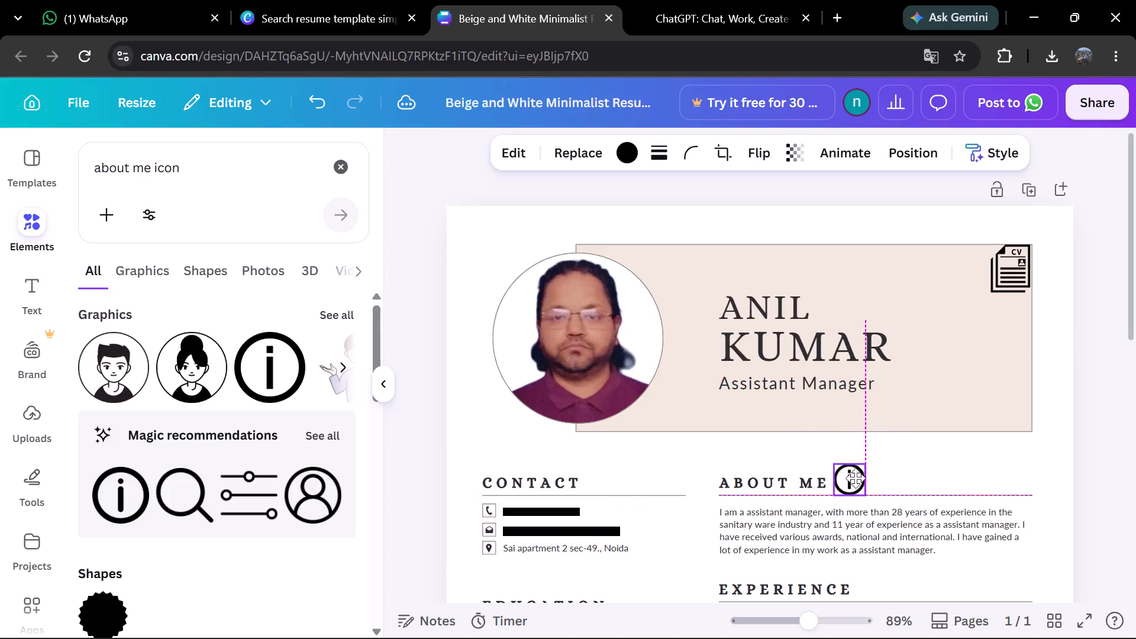
drag(856, 478, 858, 478)
drag(873, 460, 868, 473)
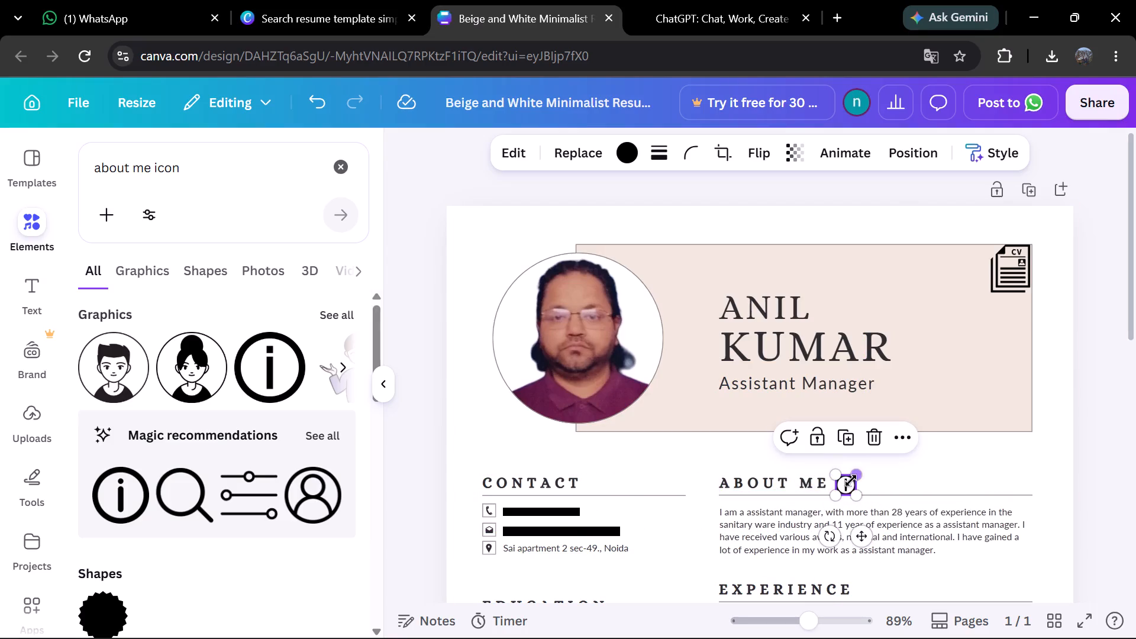
click(1115, 439)
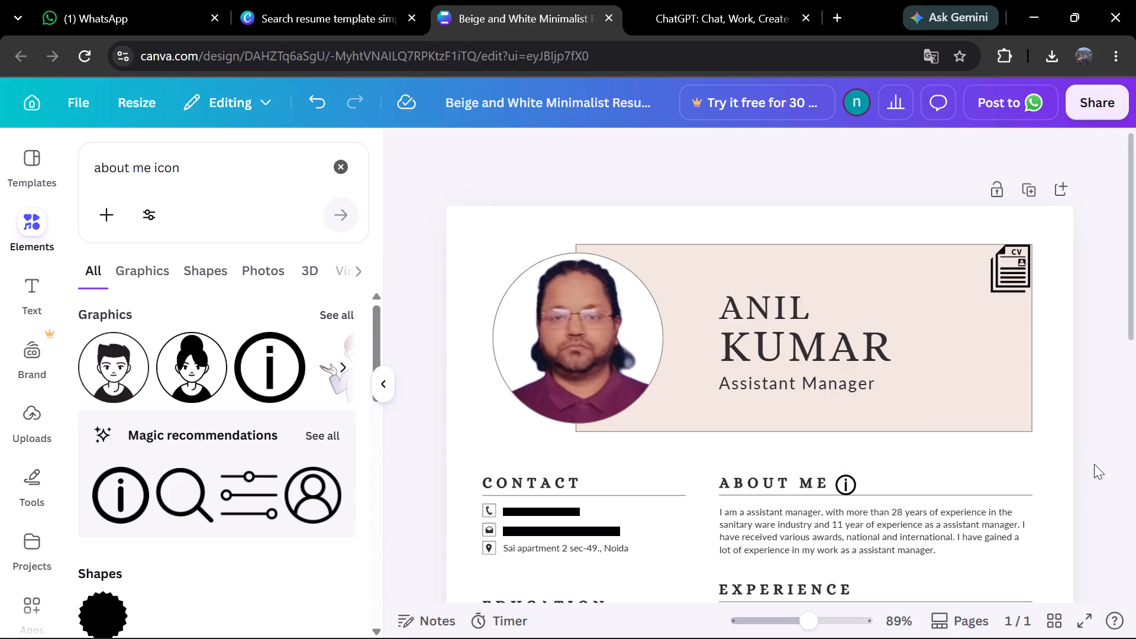
Narrow the ABOUT ME heading's text box so it ends just before the circled info icon.
click(847, 482)
click(851, 483)
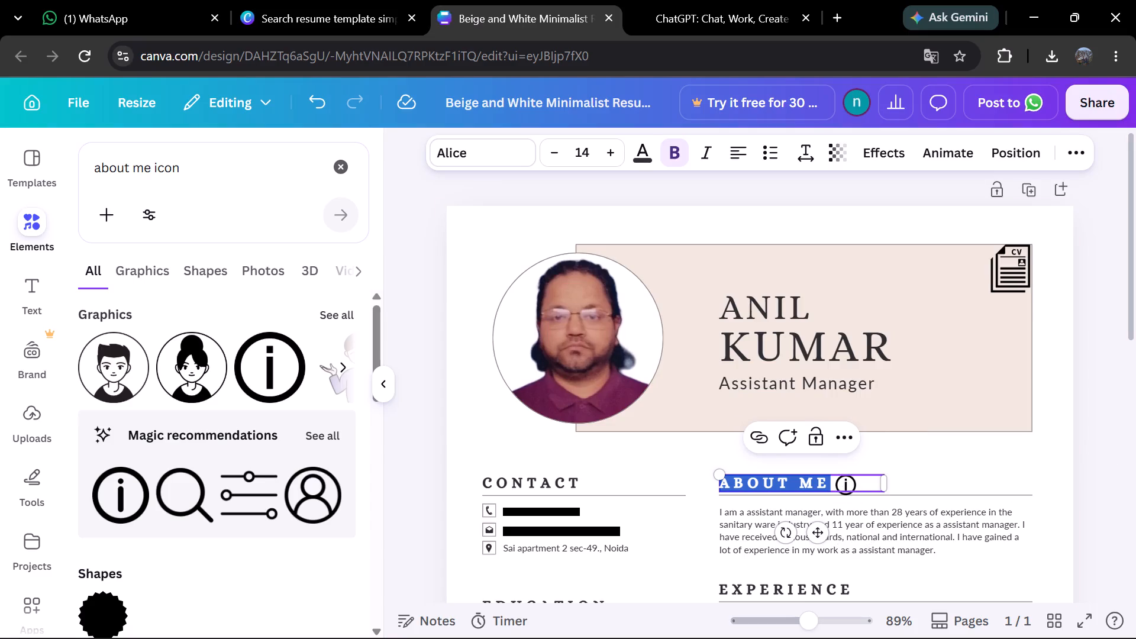
click(1106, 439)
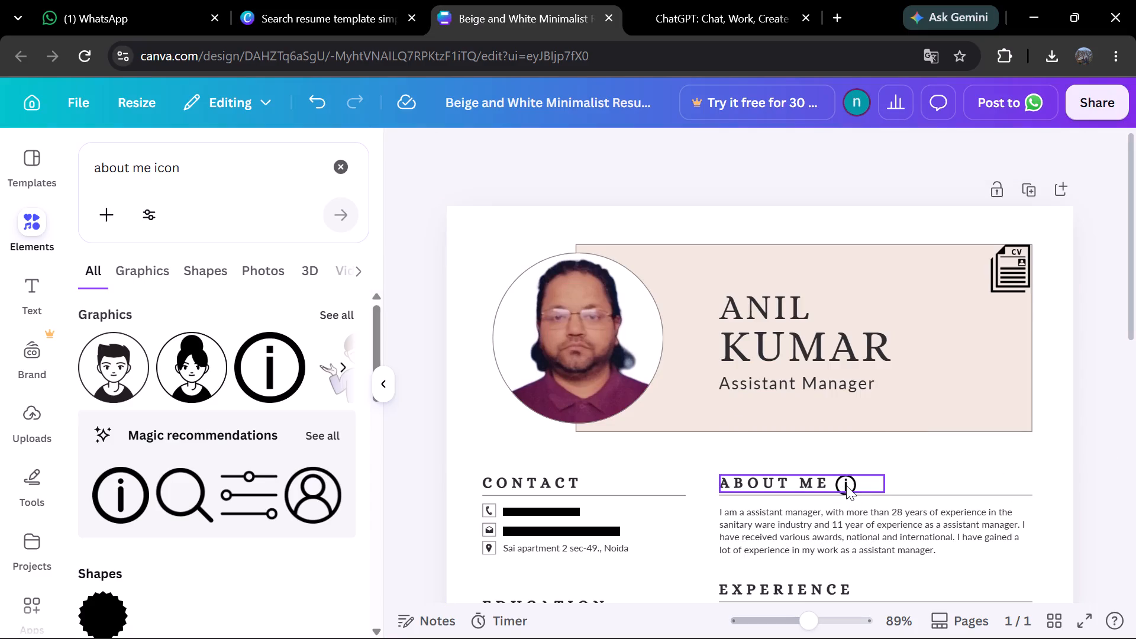
click(846, 485)
click(879, 481)
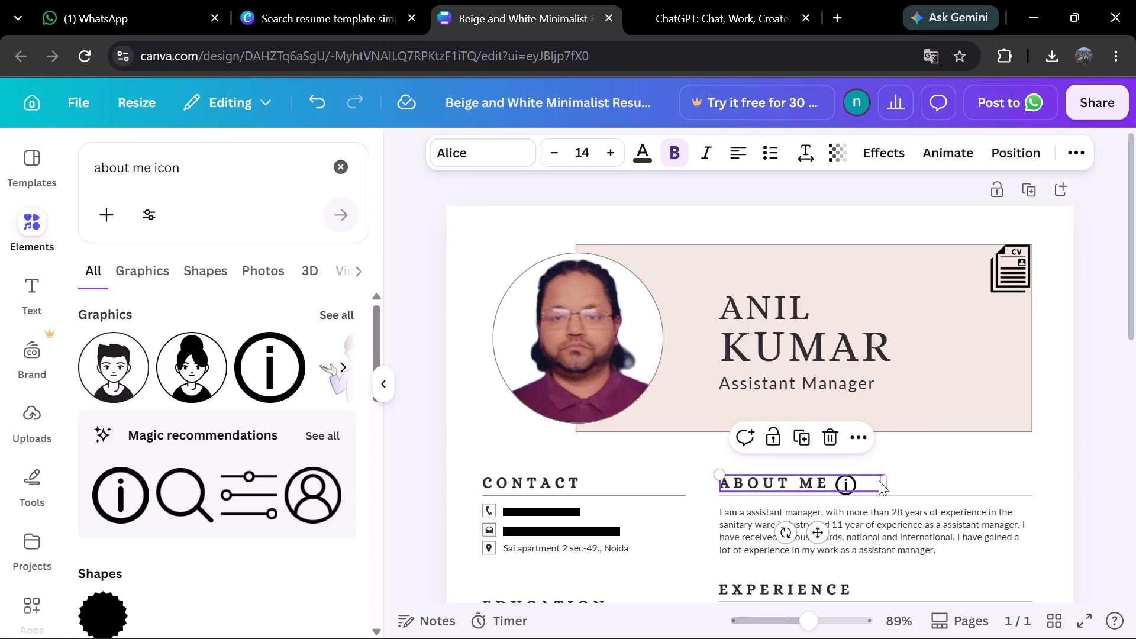
click(879, 480)
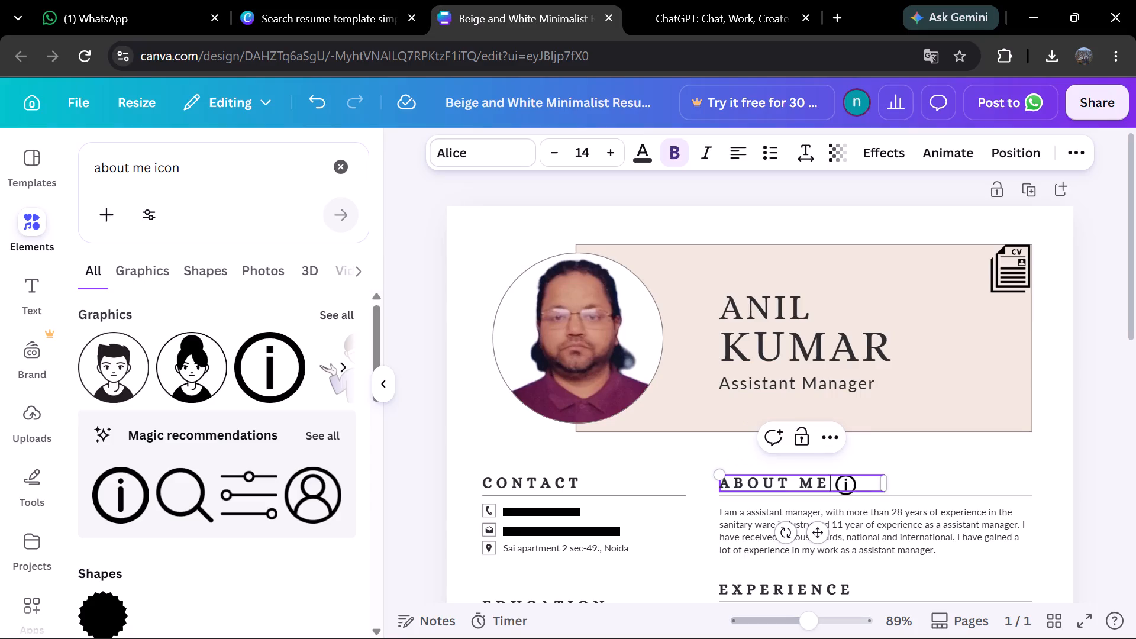
key(BackSpace)
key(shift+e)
drag(887, 479, 843, 476)
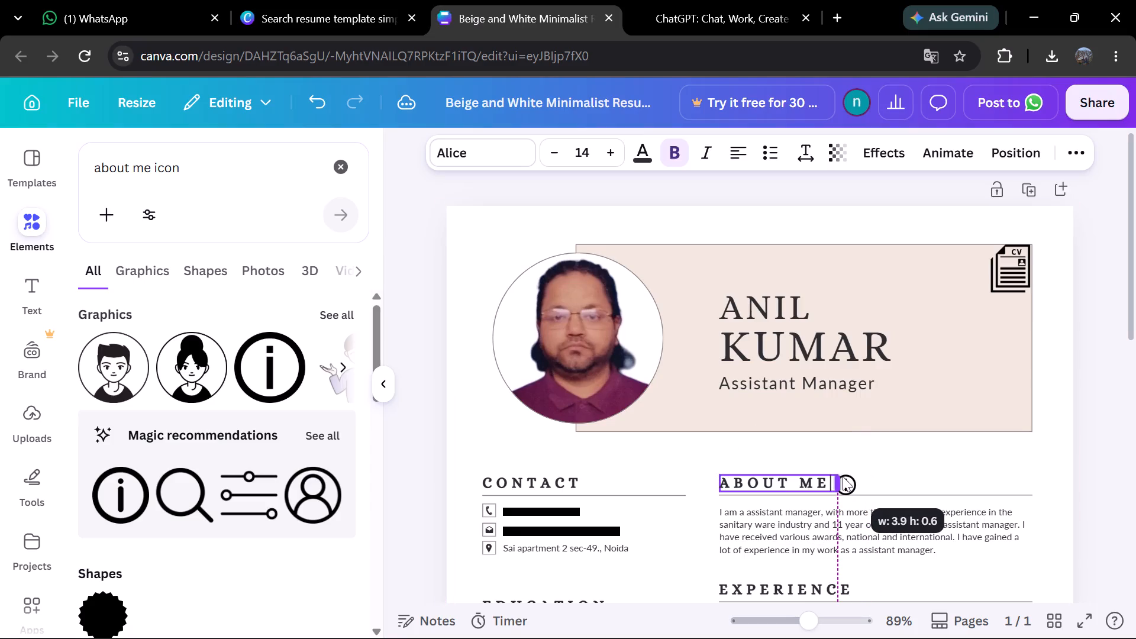
drag(843, 476, 835, 476)
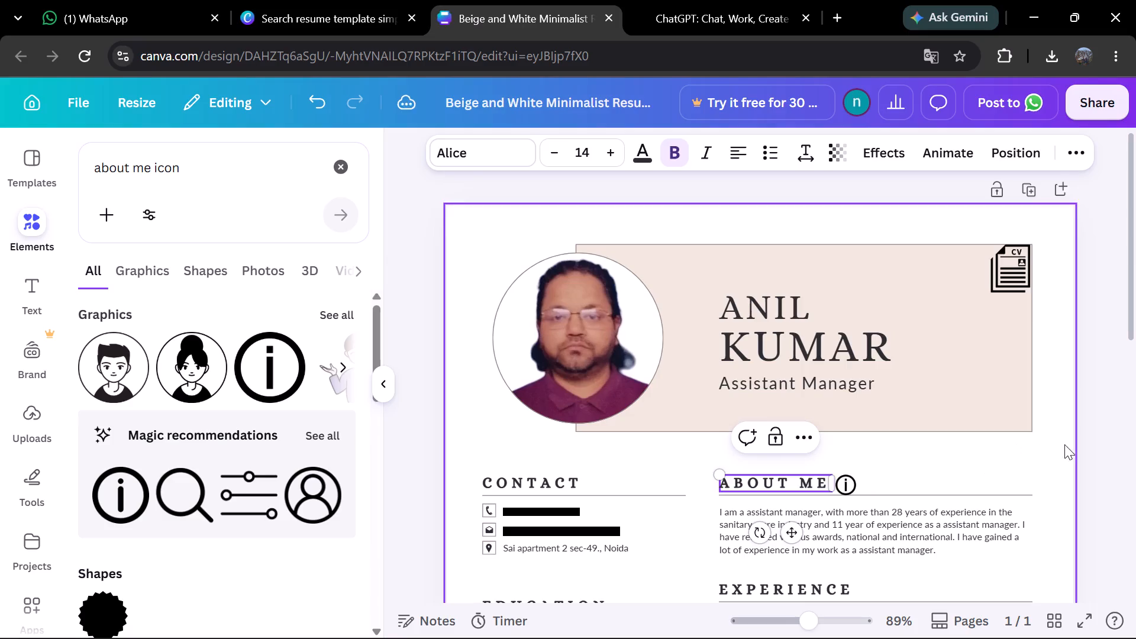
click(1102, 440)
Shrink the circled info icon slightly and place it directly against the end of the ABOUT ME heading.
click(853, 481)
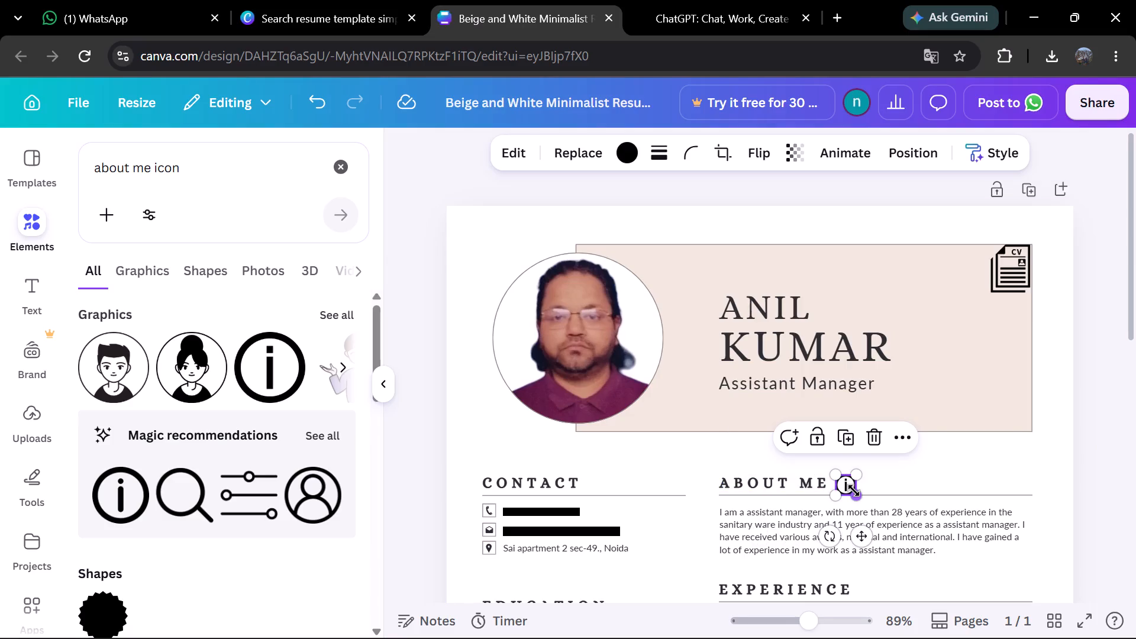
drag(854, 492, 851, 486)
click(1102, 438)
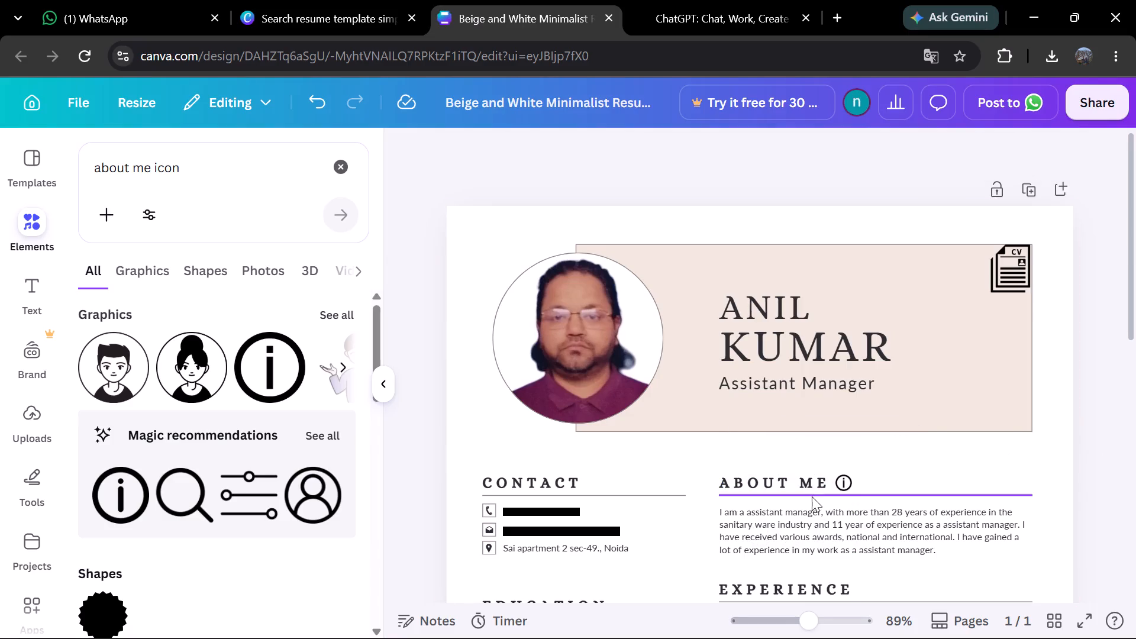
click(843, 485)
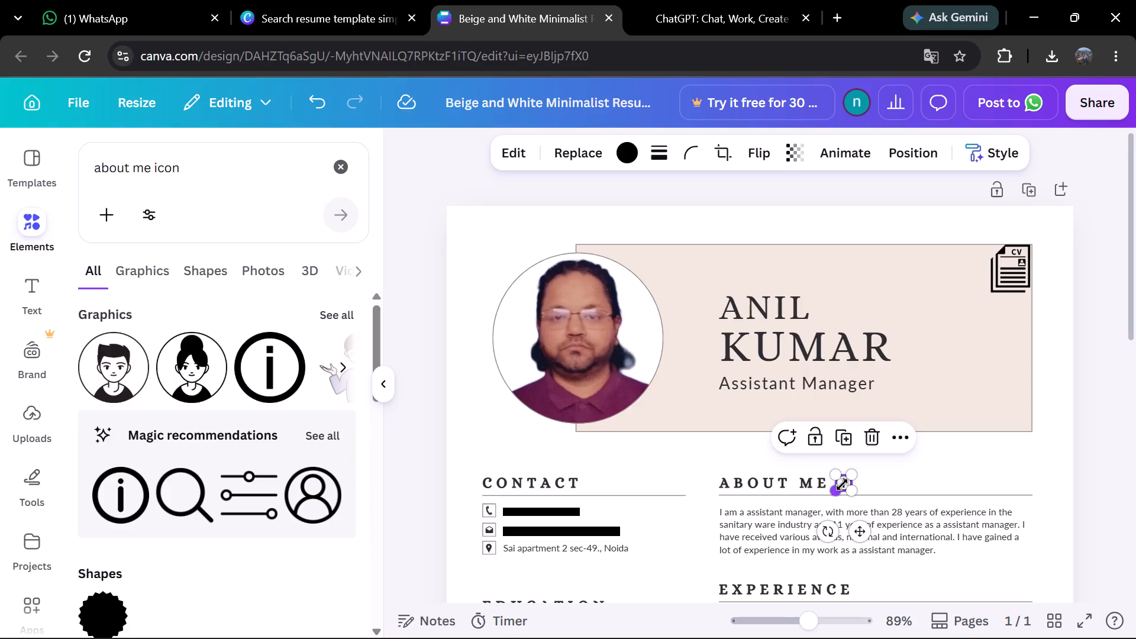
click(1108, 426)
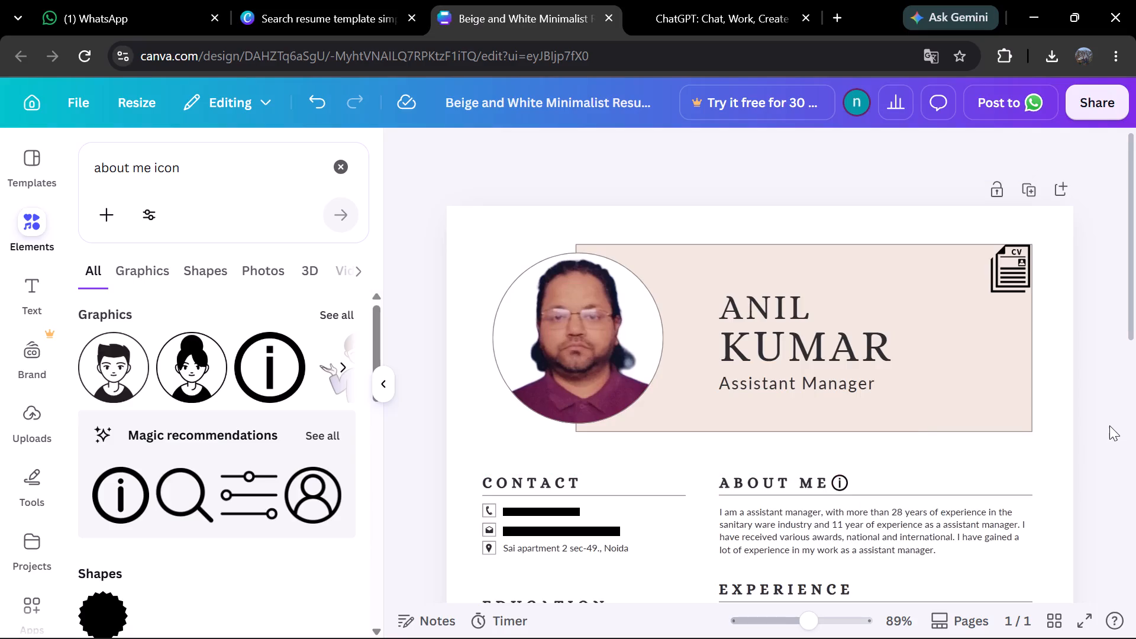
Replace the elements search with "experience icon" to find a graphic for the EXPERIENCE heading.
scroll(1066, 428, down, 1)
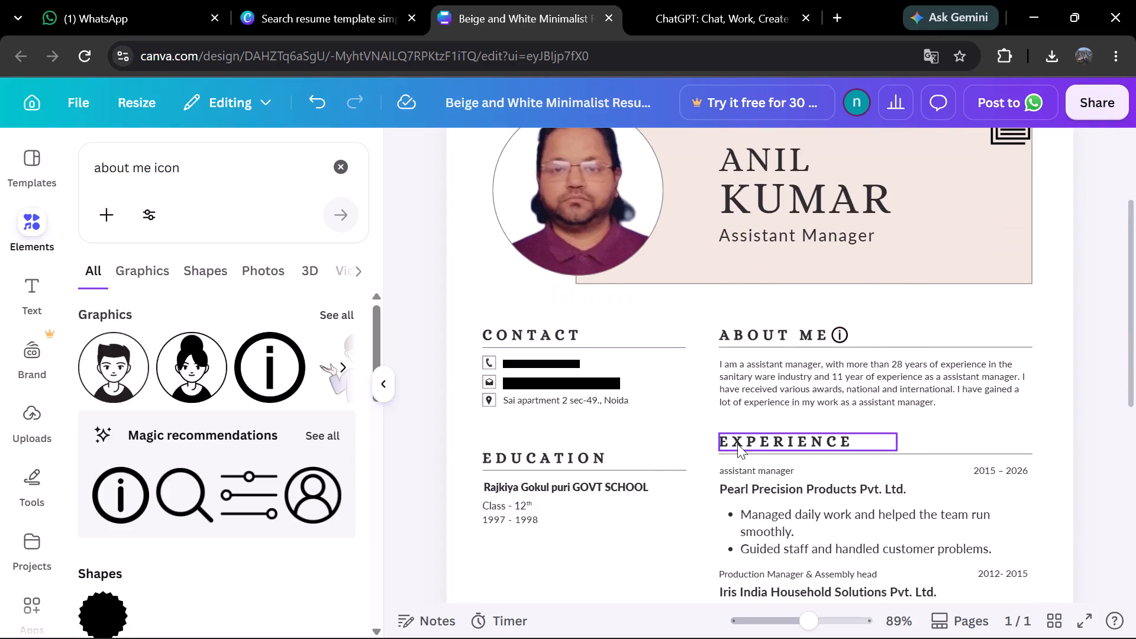
click(736, 444)
click(255, 166)
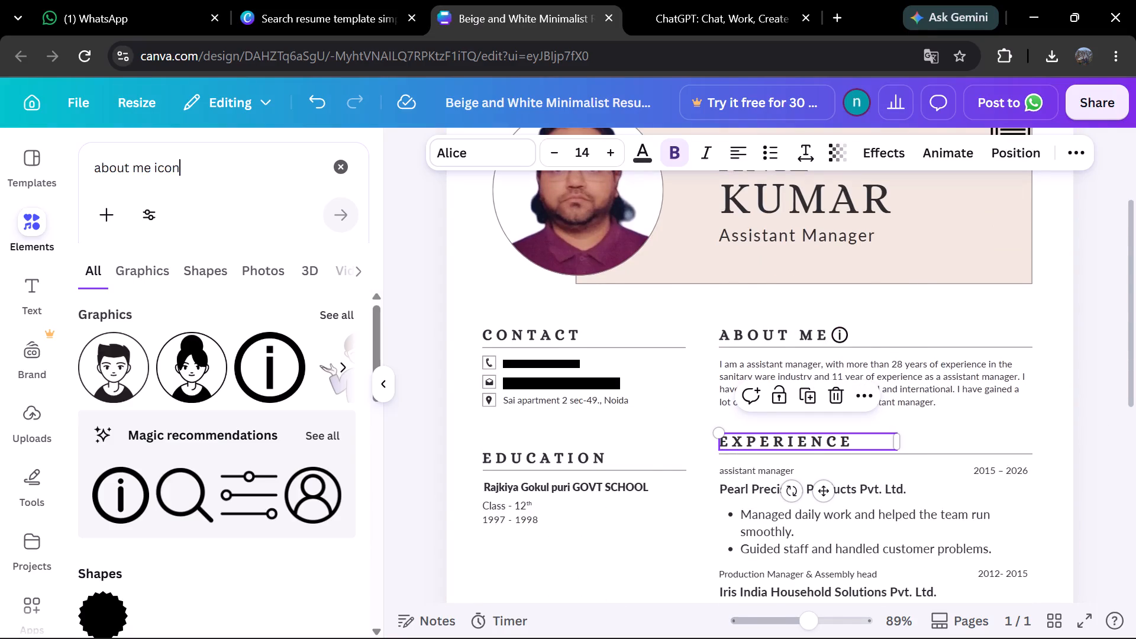
key(BackSpace)
key(BackSpace)
key(BackSpace)
key(BackSpace)
key(BackSpace)
key(BackSpace)
key(BackSpace)
key(BackSpace)
key(BackSpace)
key(BackSpace)
key(BackSpace)
key(BackSpace)
key(BackSpace)
key(BackSpace)
key(BackSpace)
key(BackSpace)
key(BackSpace)
key(BackSpace)
key(BackSpace)
key(BackSpace)
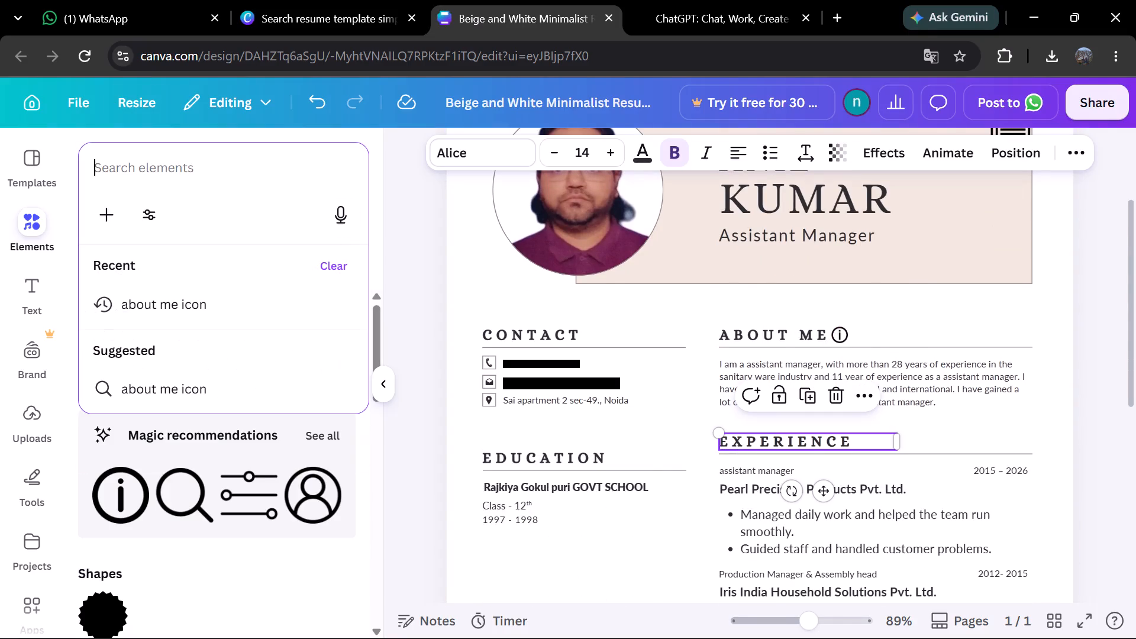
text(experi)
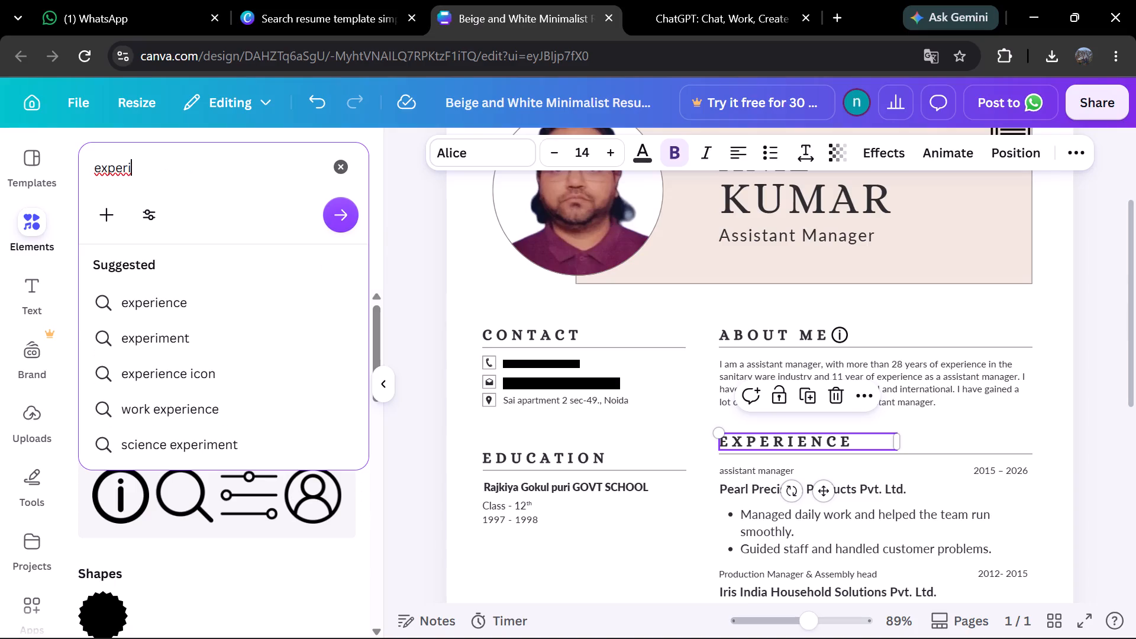
click(215, 385)
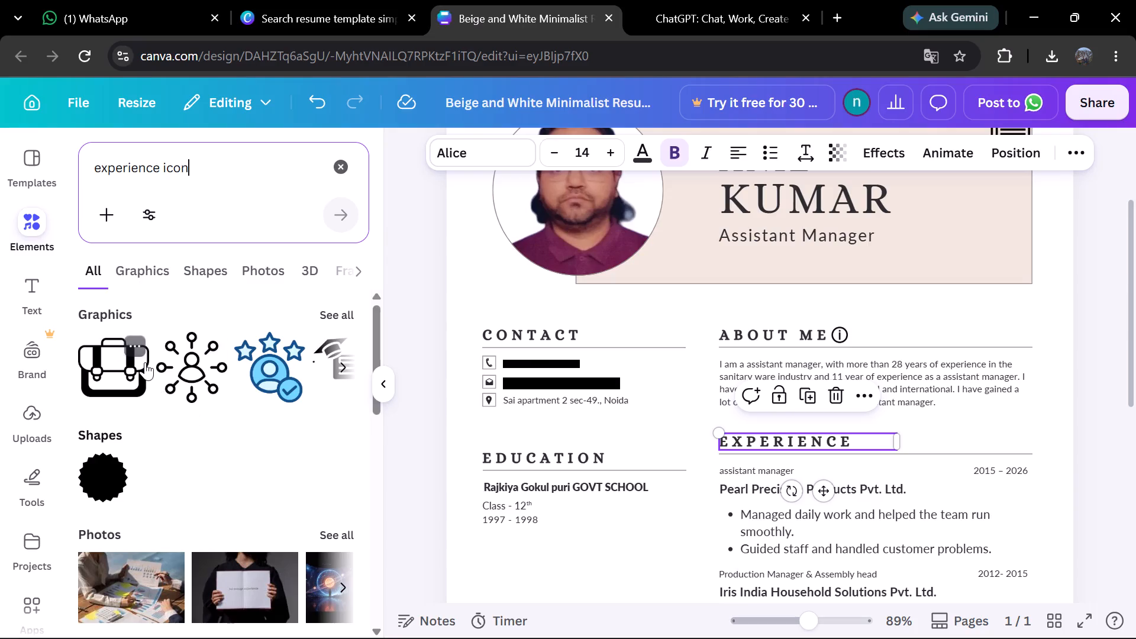
Browse the full set of "experience icon" graphics for one that suits the EXPERIENCE heading.
click(347, 359)
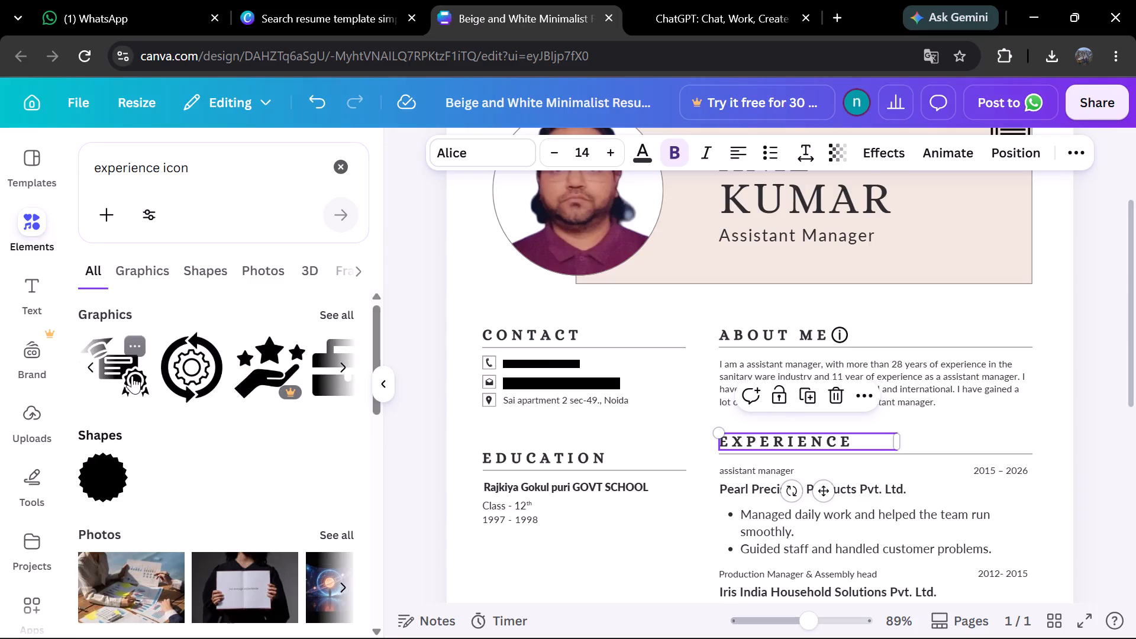
click(99, 367)
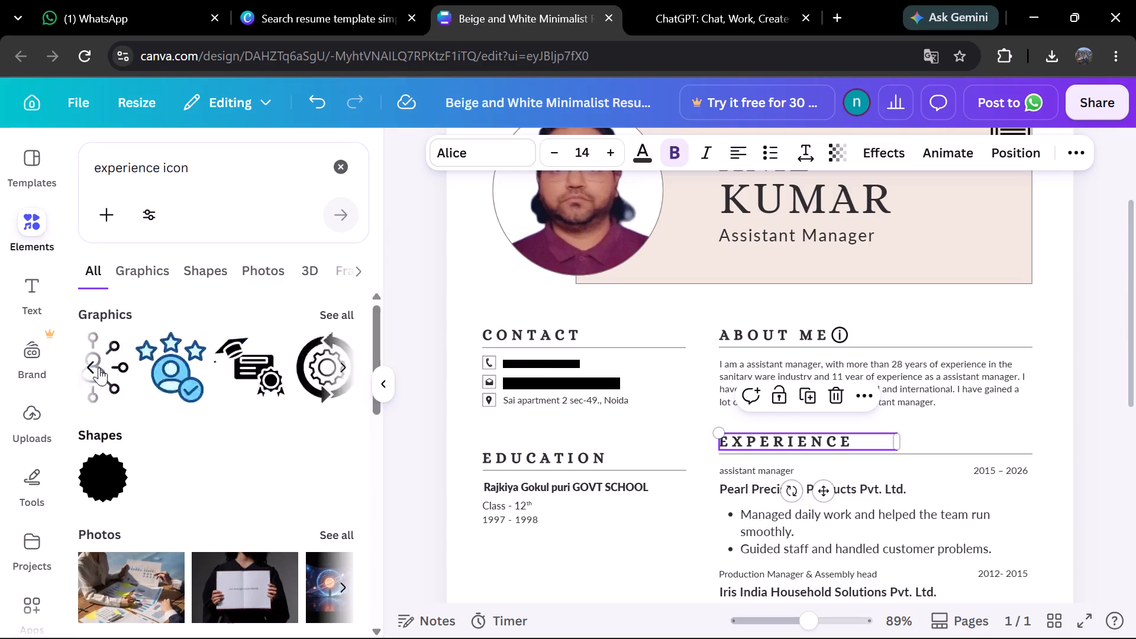
click(353, 376)
click(353, 376)
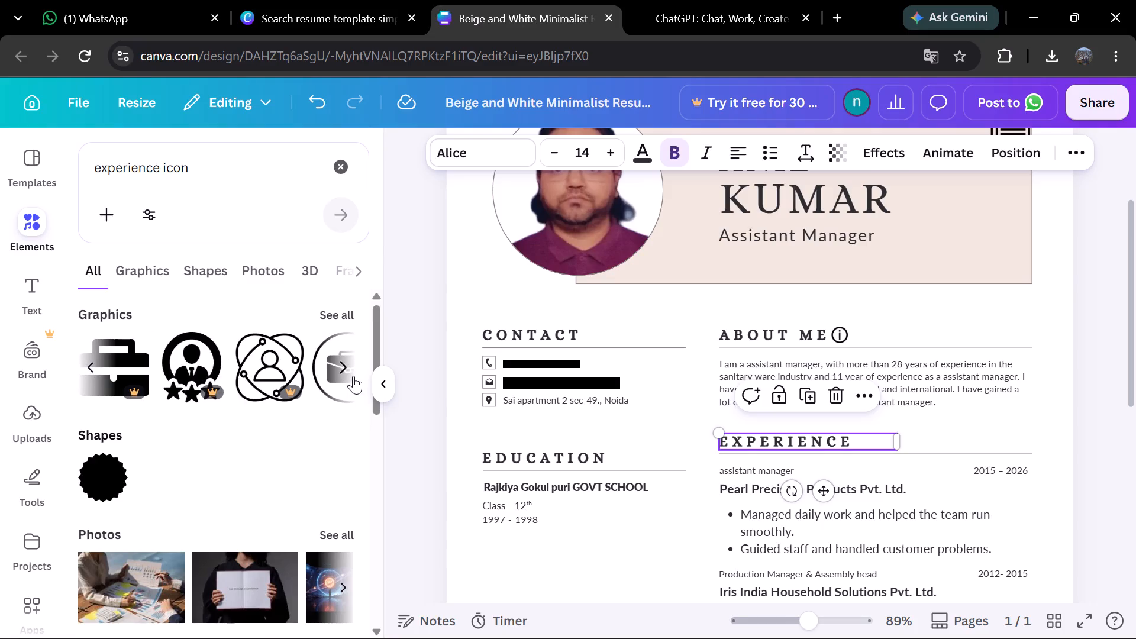
click(353, 376)
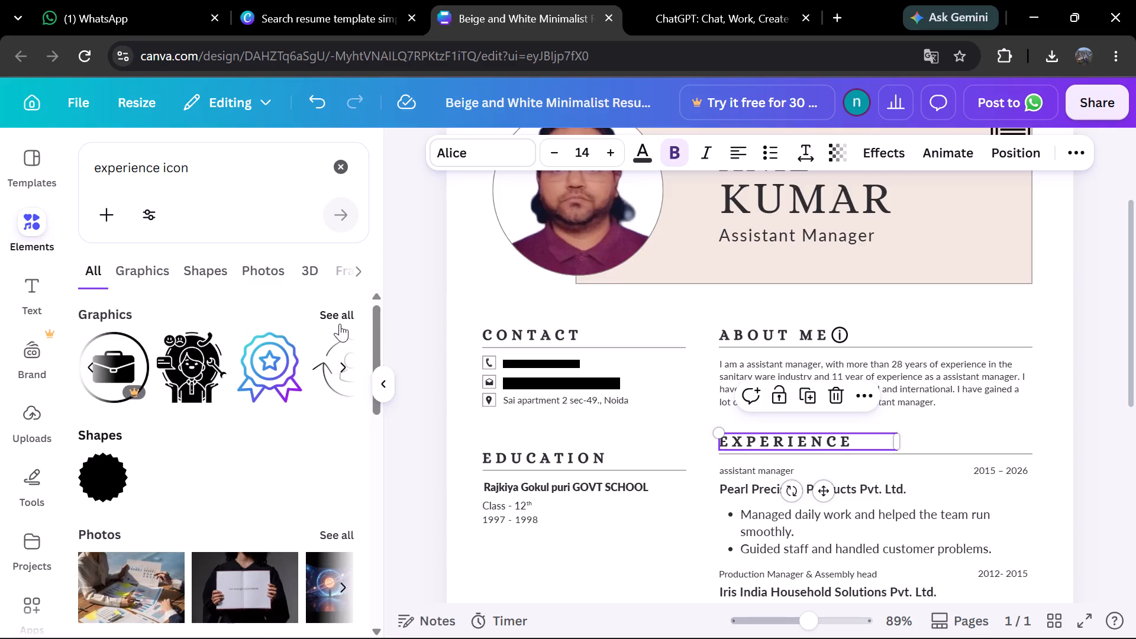
click(334, 328)
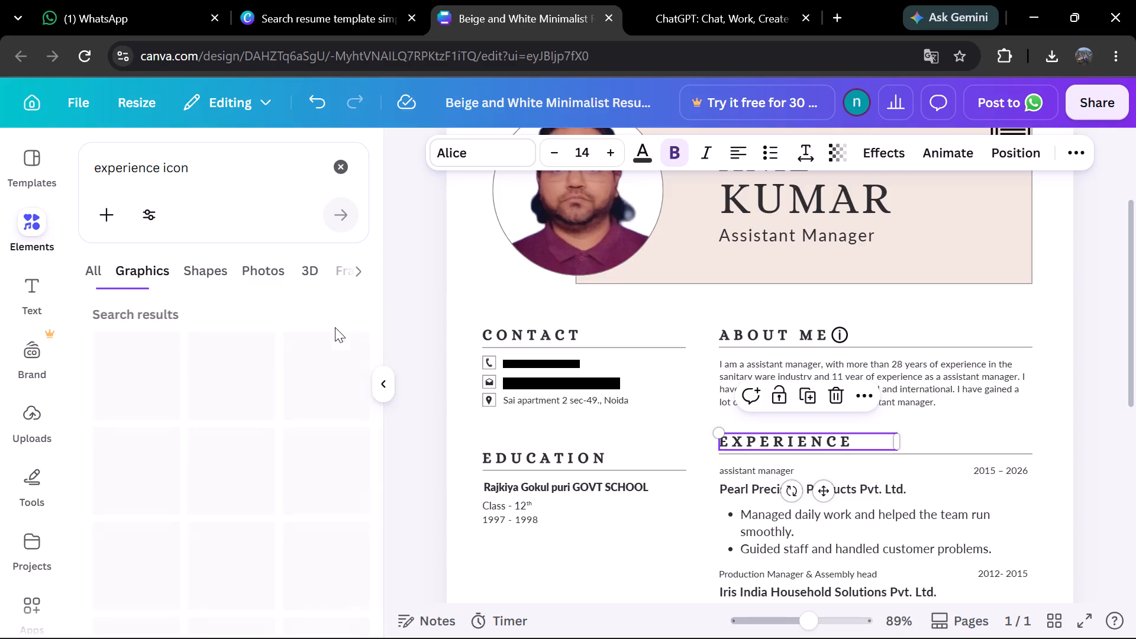
scroll(296, 402, down, 2)
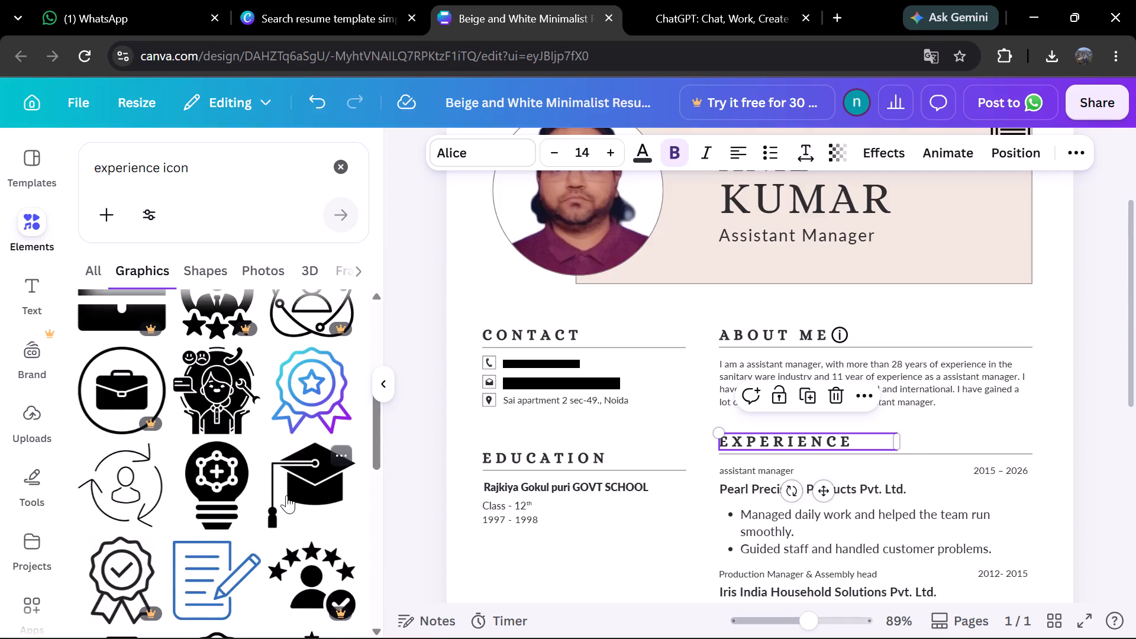
scroll(286, 495, down, 1)
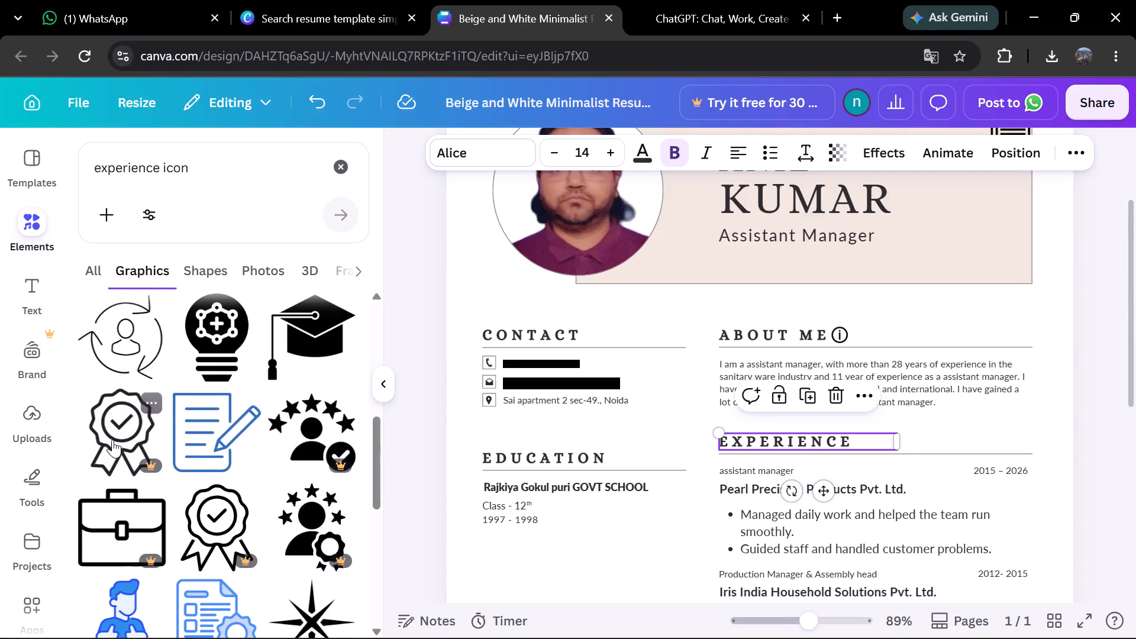
scroll(114, 441, down, 1)
scroll(114, 441, up, 4)
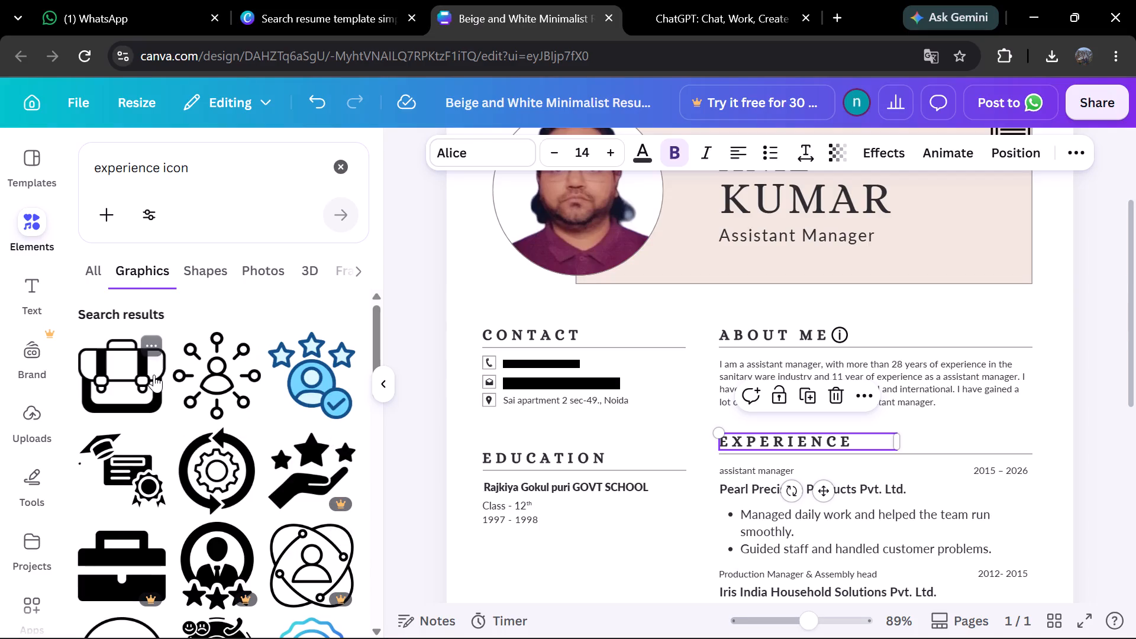
Add the black-and-white two-strap briefcase graphic, shrink it to about heading height, and place it just after the EXPERIENCE heading, above its underline.
drag(138, 384, 849, 433)
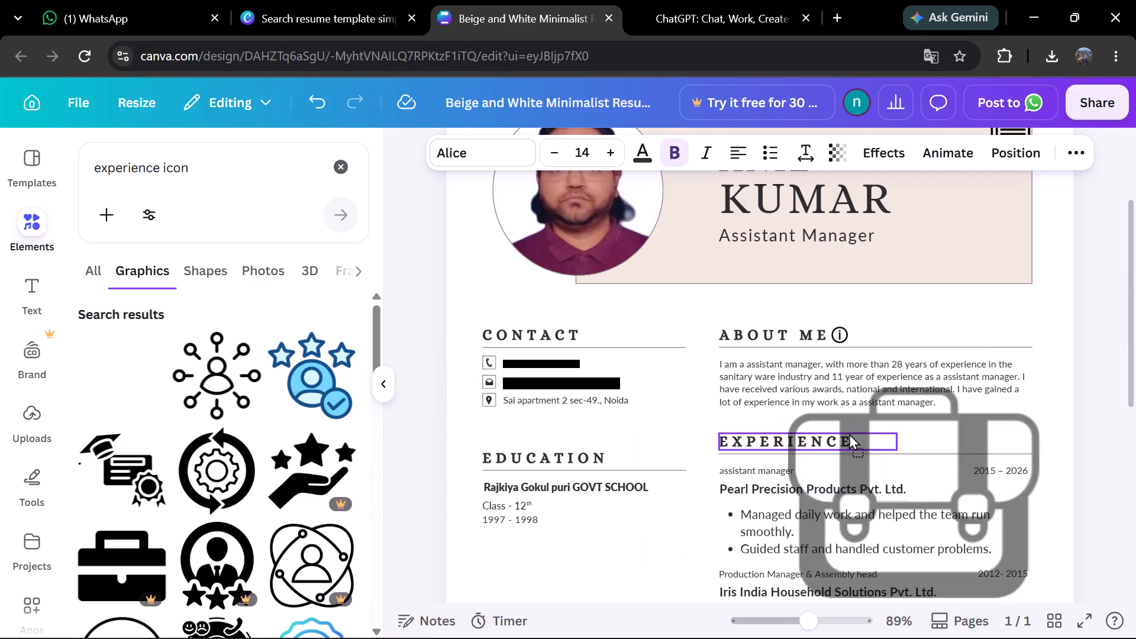
drag(849, 433, 849, 430)
drag(1036, 588, 827, 422)
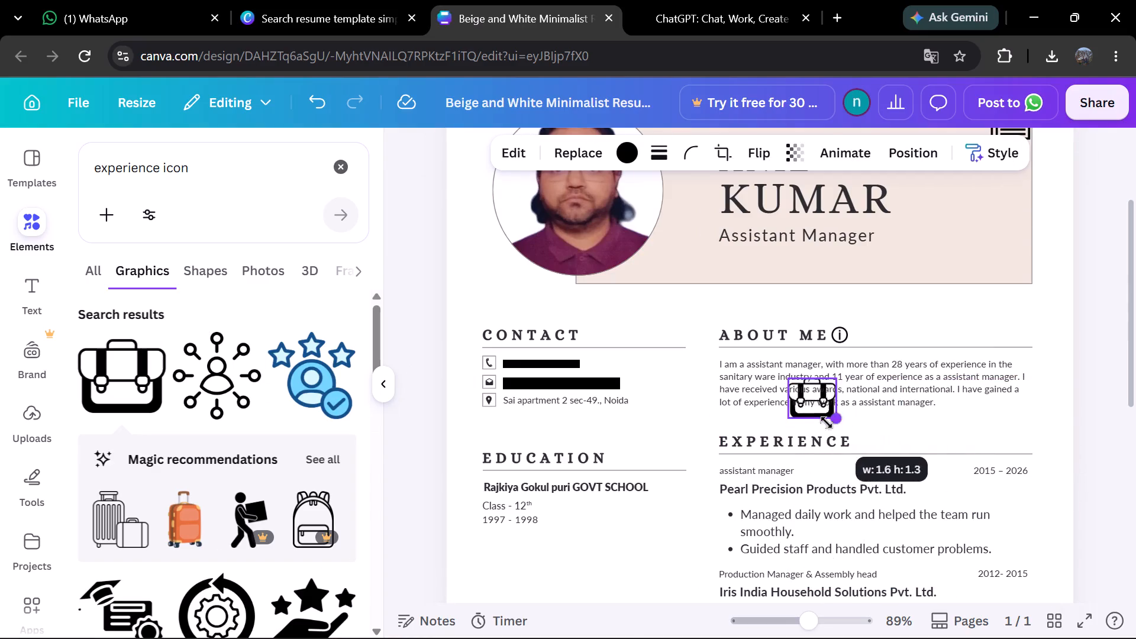
drag(827, 422, 808, 399)
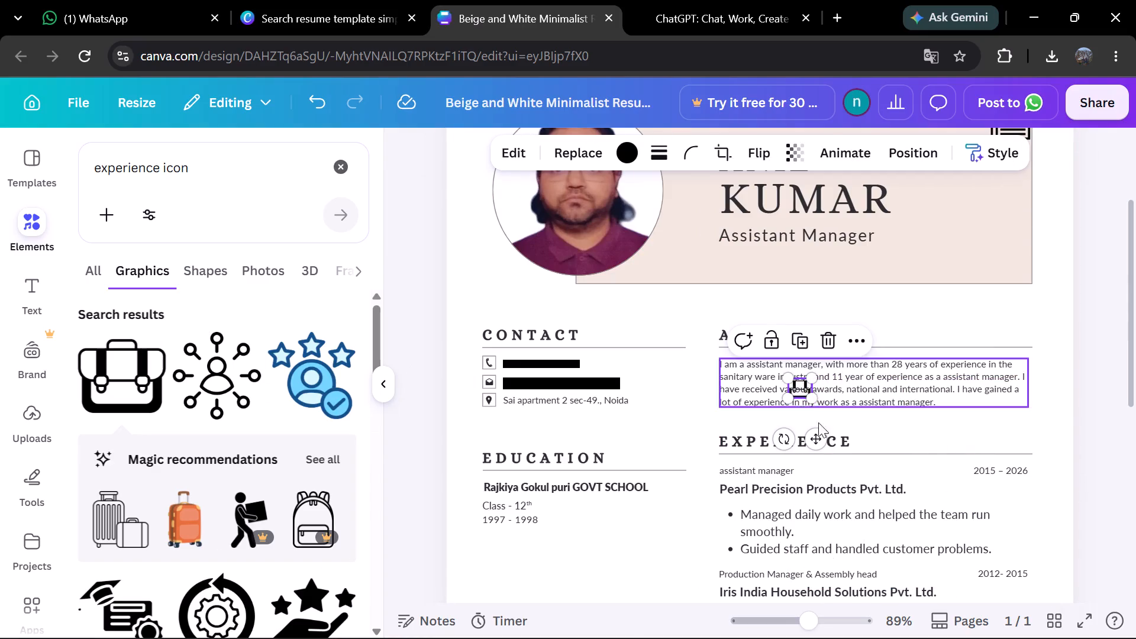
drag(815, 438, 891, 488)
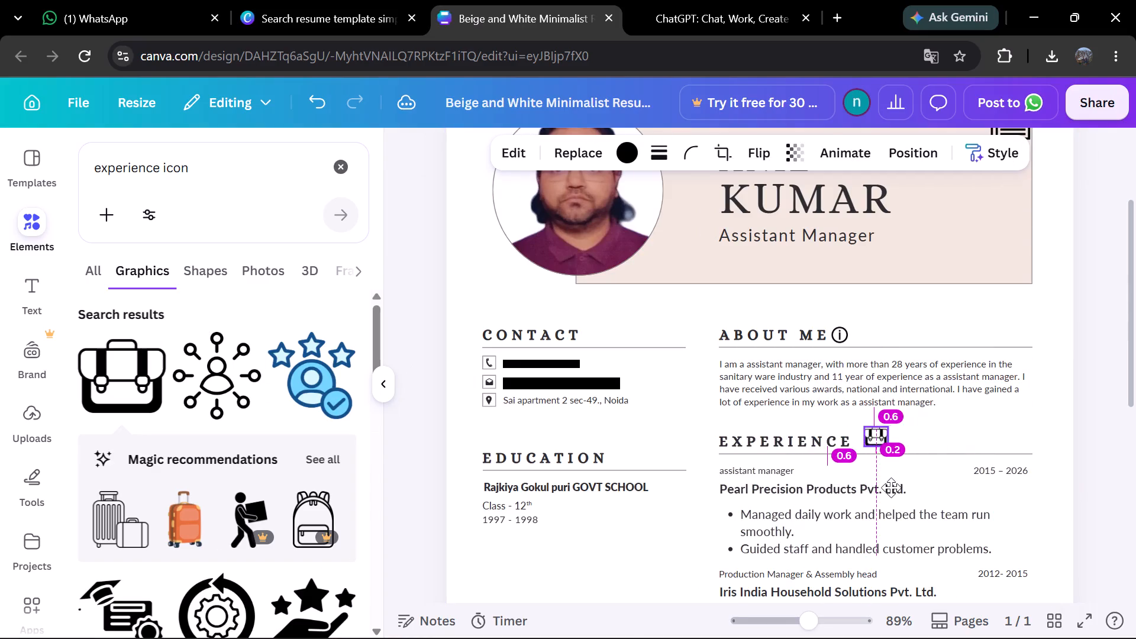
drag(891, 488, 886, 492)
click(1101, 400)
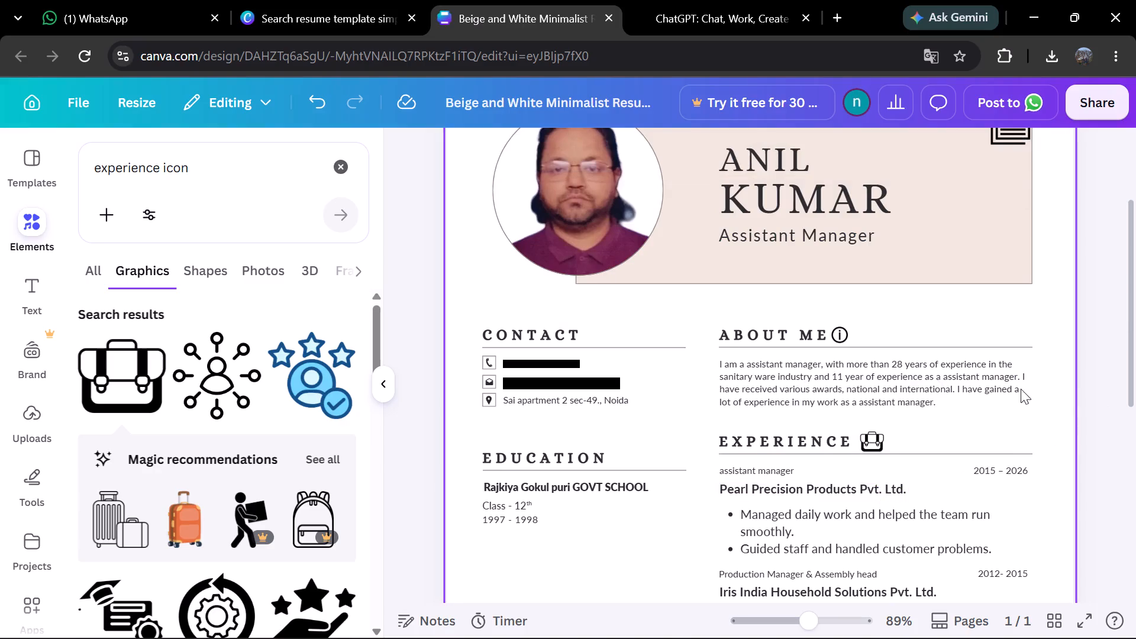
Shift the circled info icon slightly away from the ABOUT ME heading to leave a small gap after the text.
click(846, 333)
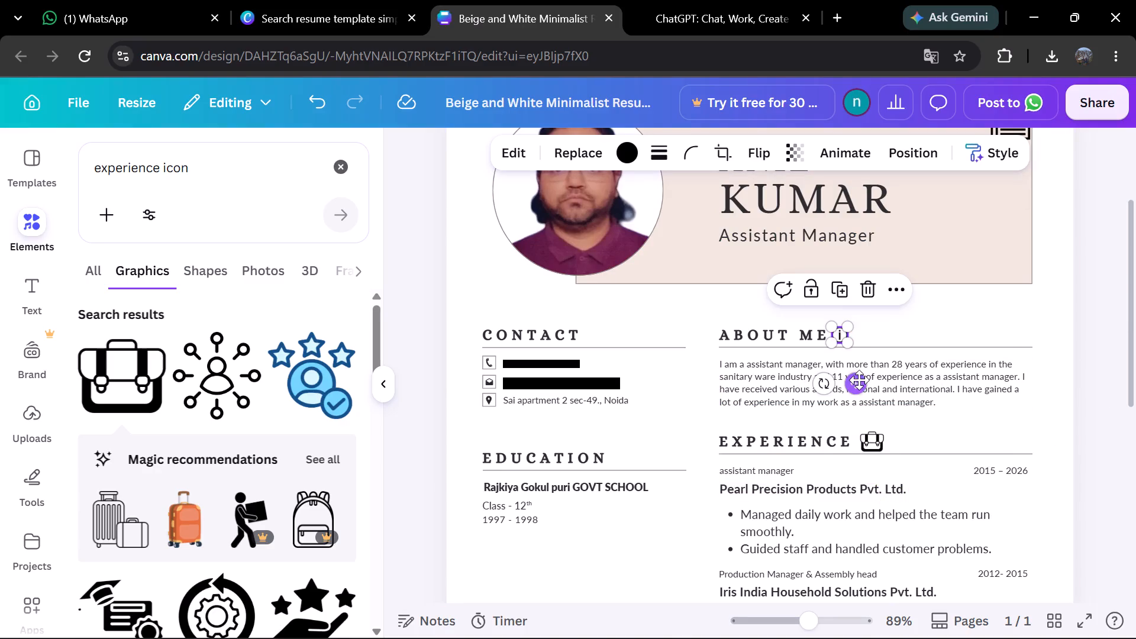
drag(859, 380, 867, 380)
click(1090, 347)
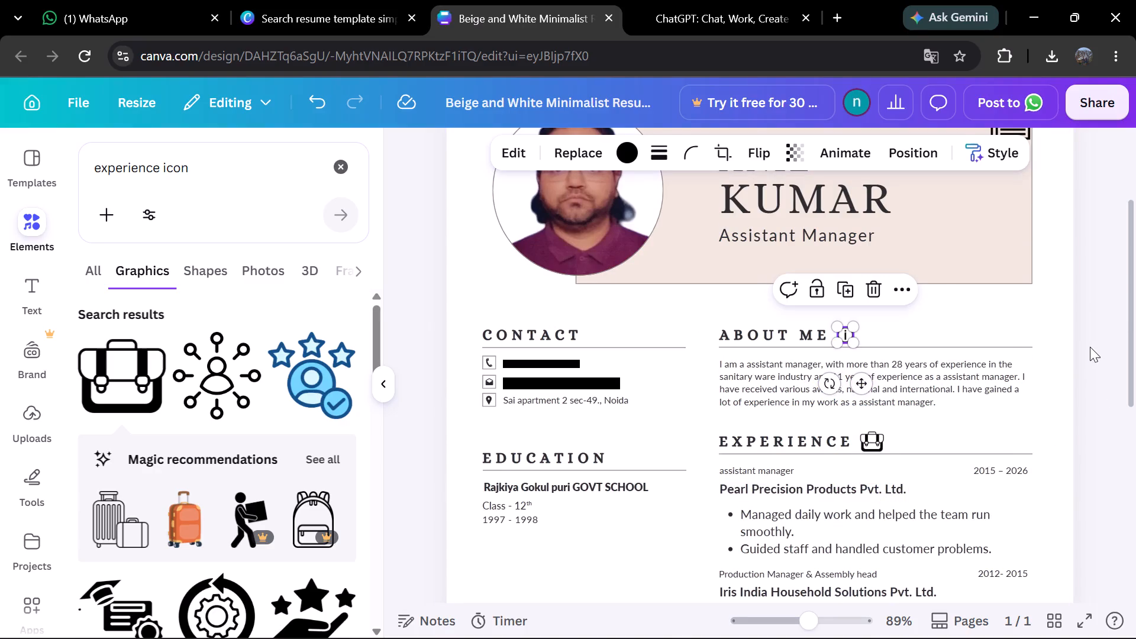
Replace the elements search with "reference icon" to find a graphic for the REFERENCES heading.
scroll(1072, 341, down, 1)
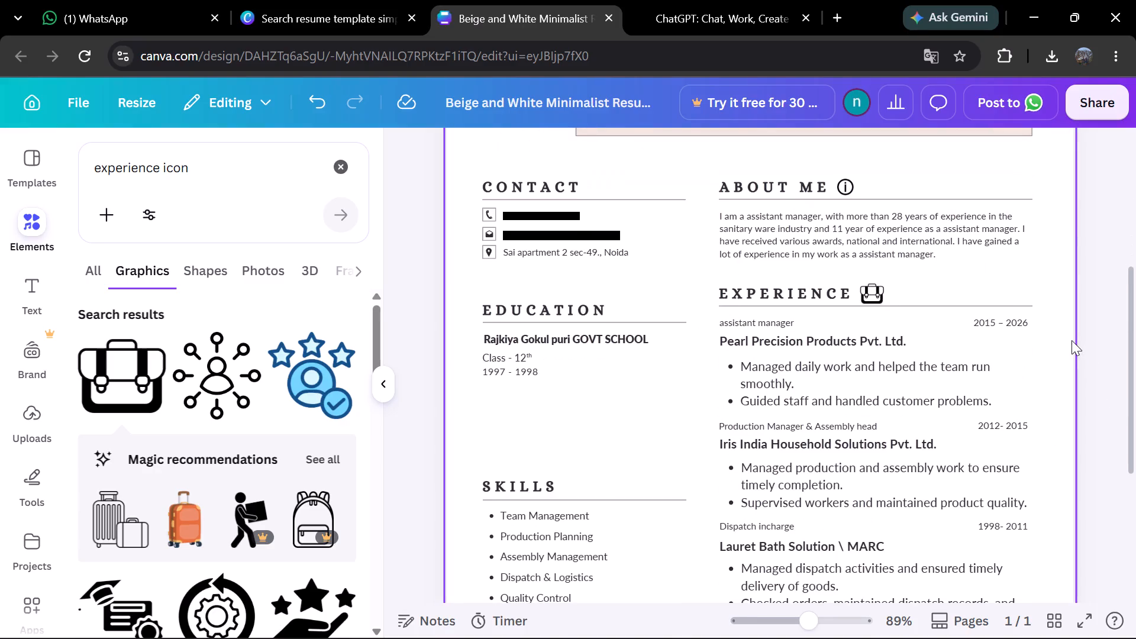
scroll(1046, 340, down, 1)
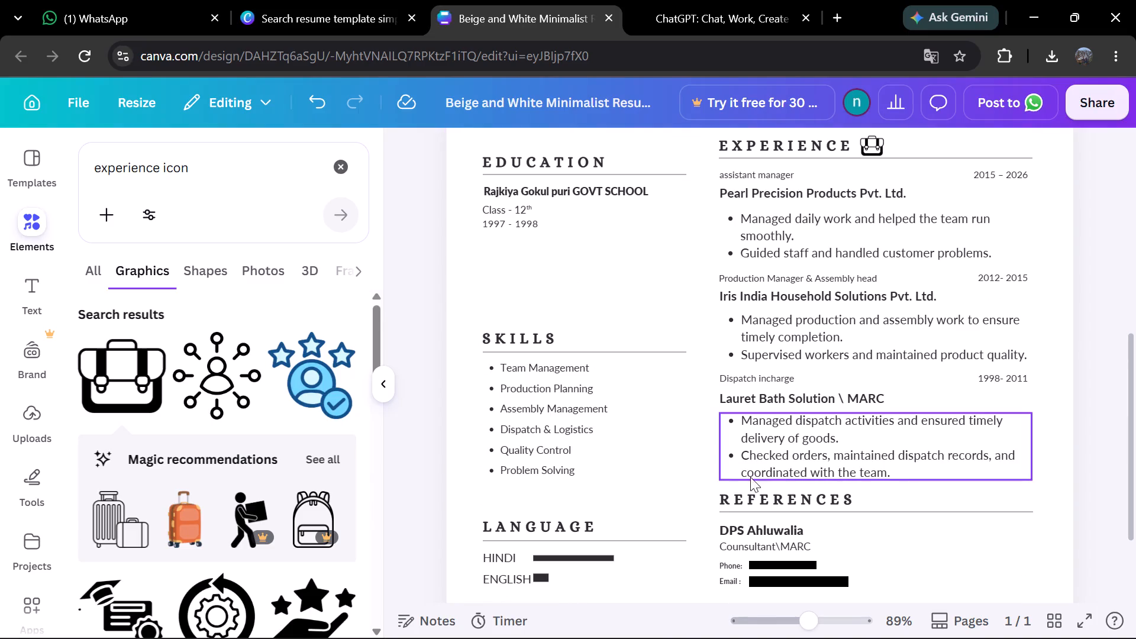
click(344, 174)
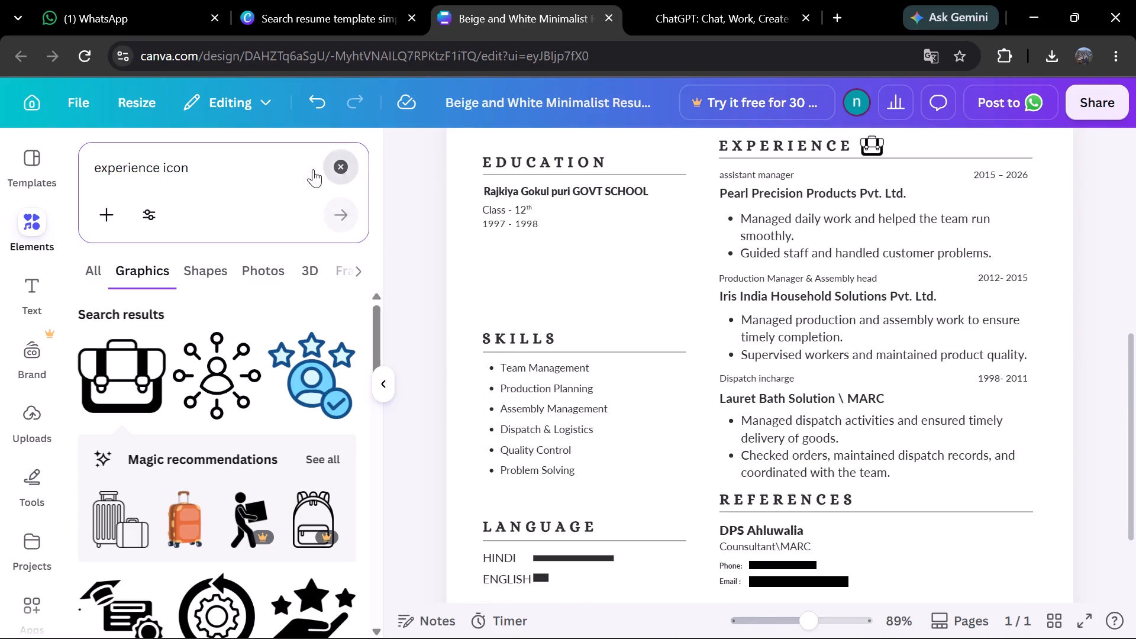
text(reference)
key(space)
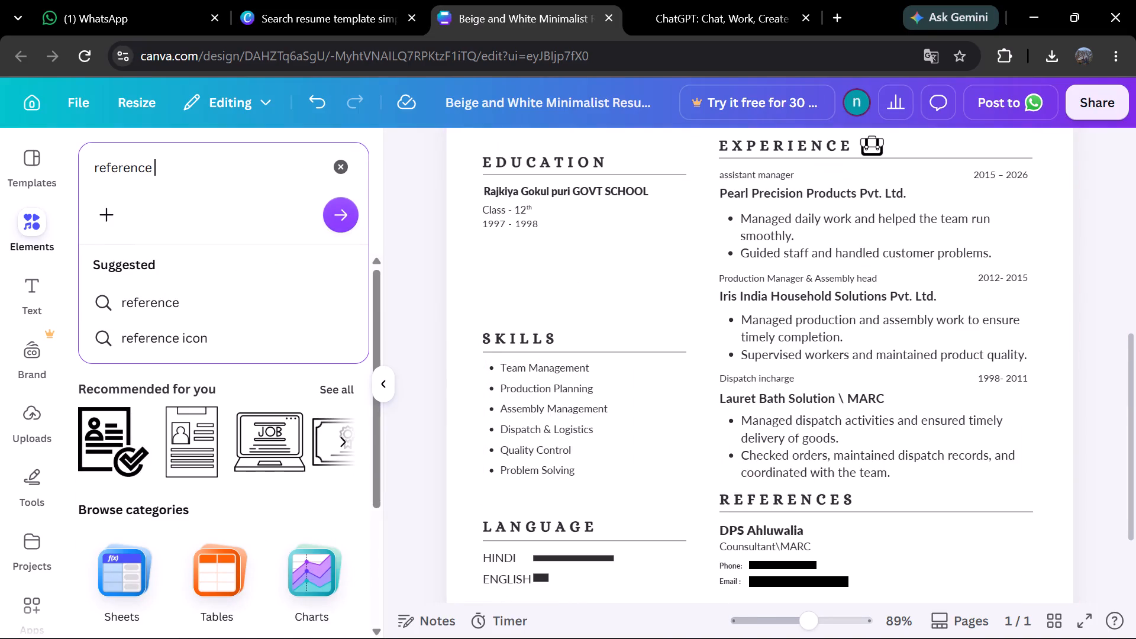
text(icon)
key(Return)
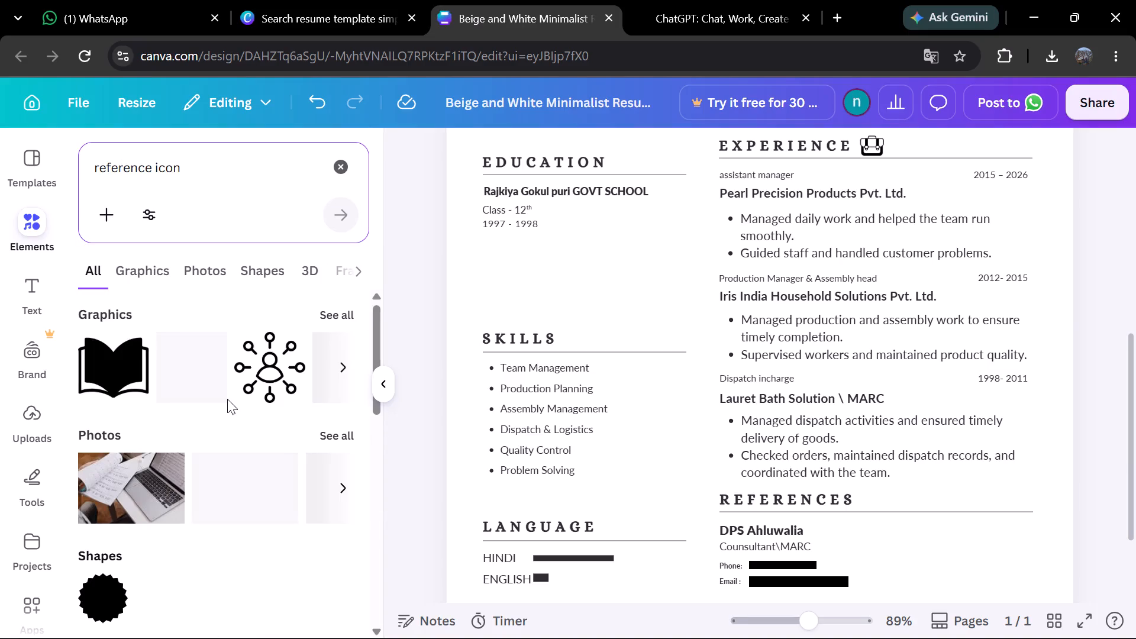
Replace the referee's e-mail in the Email line under REFERENCES with the new address.
double_click(814, 583)
key(BackSpace)
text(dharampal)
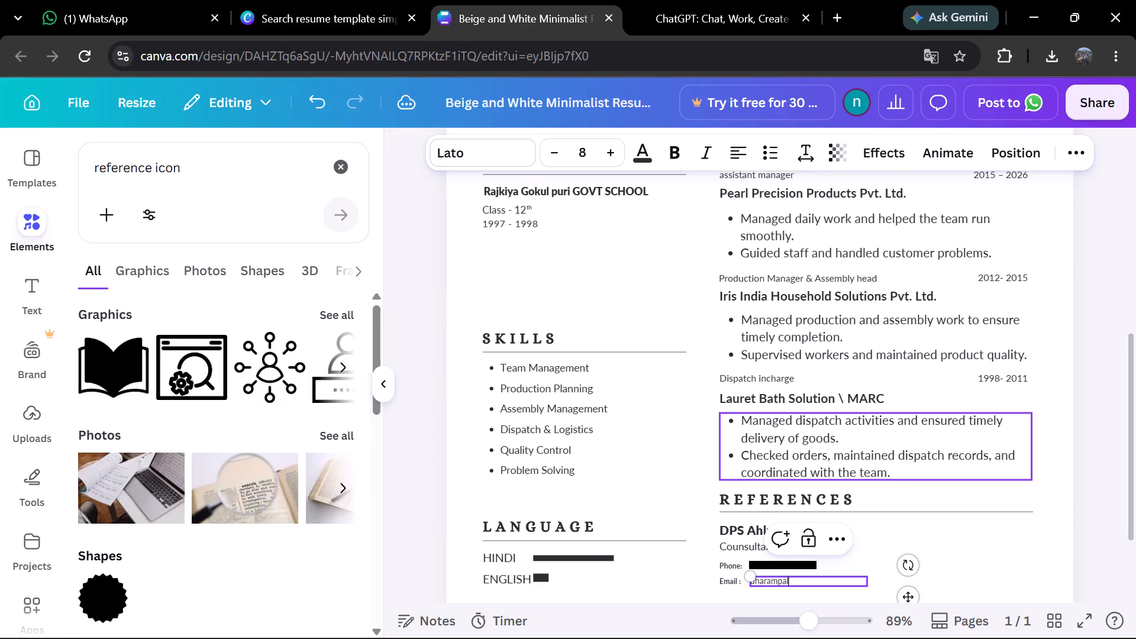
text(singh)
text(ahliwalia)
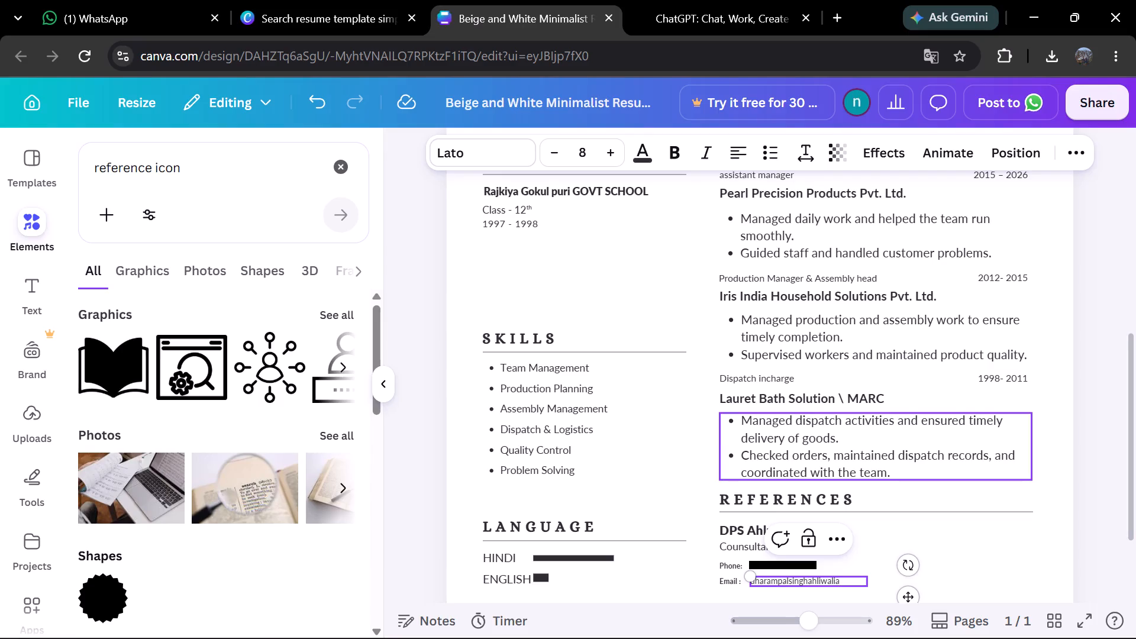
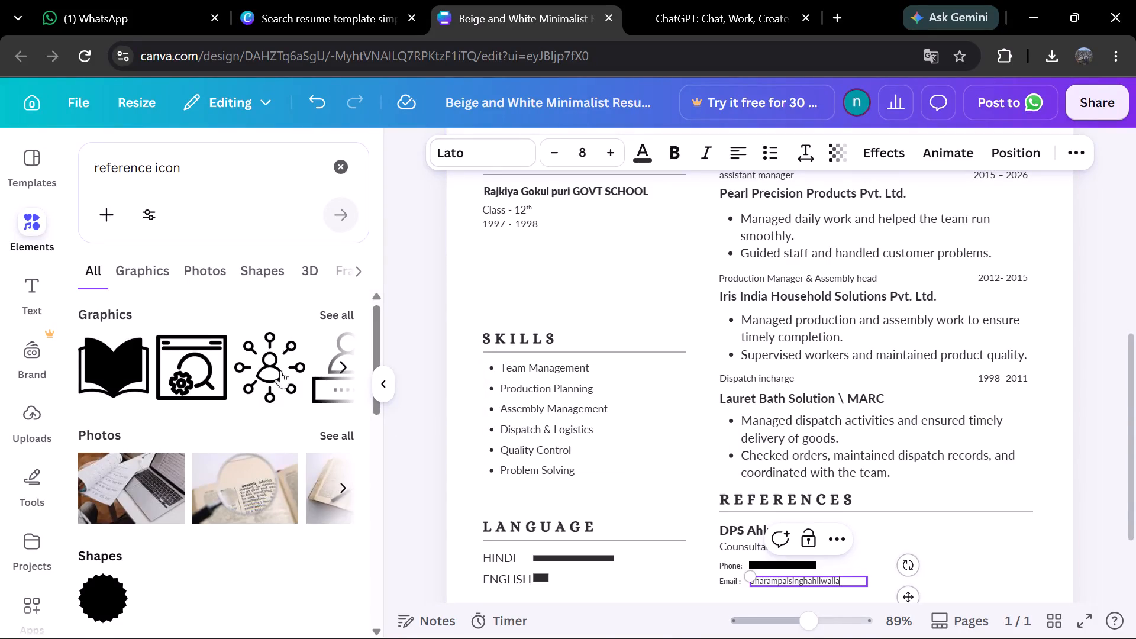
Browse the full set of "reference icon" graphics for a simple black icon suited to the REFERENCES heading.
click(325, 319)
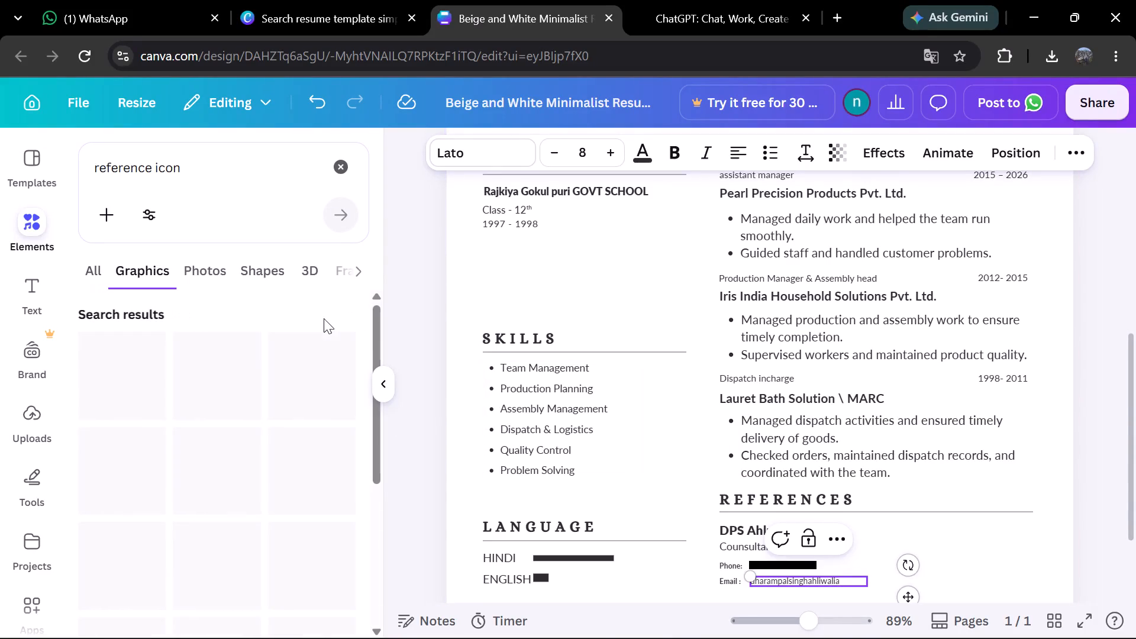
scroll(178, 460, down, 2)
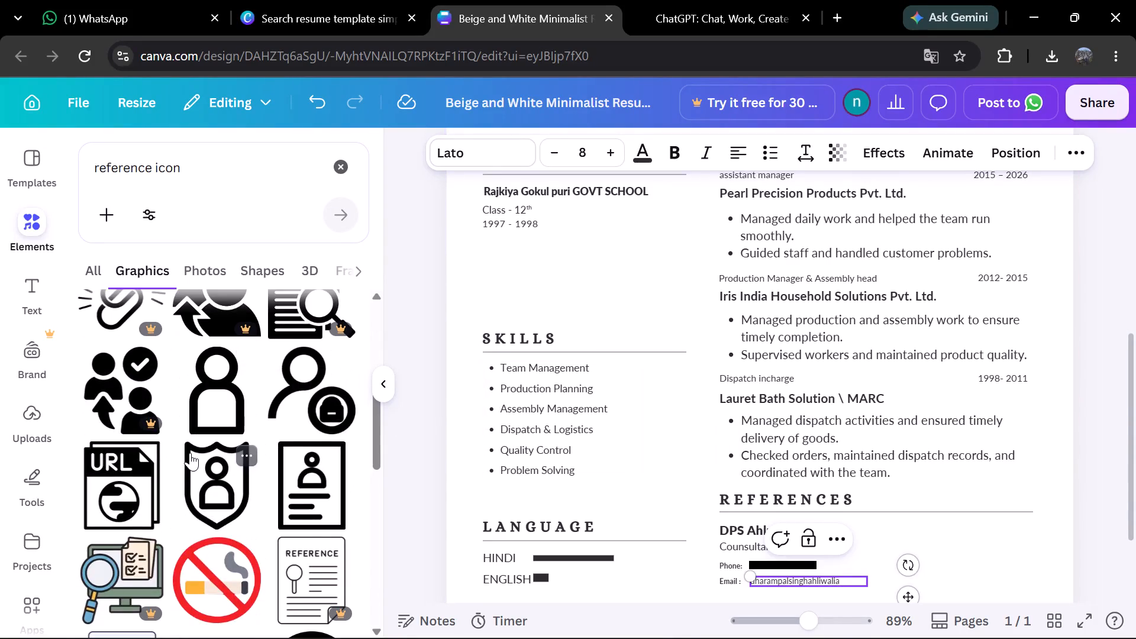
scroll(228, 479, down, 1)
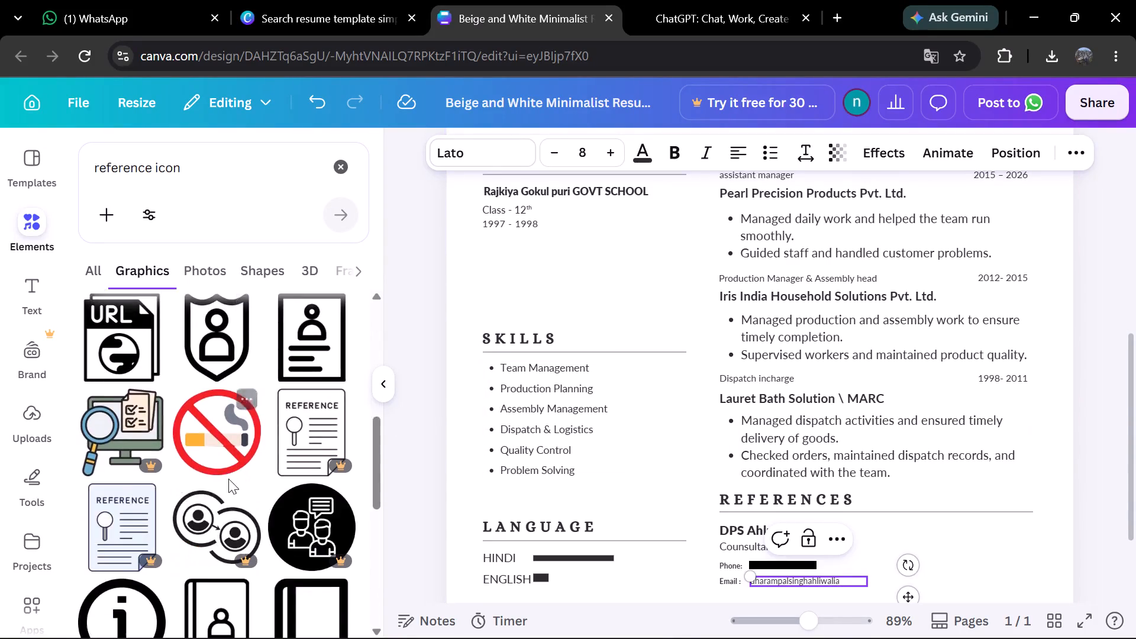
scroll(229, 494, down, 1)
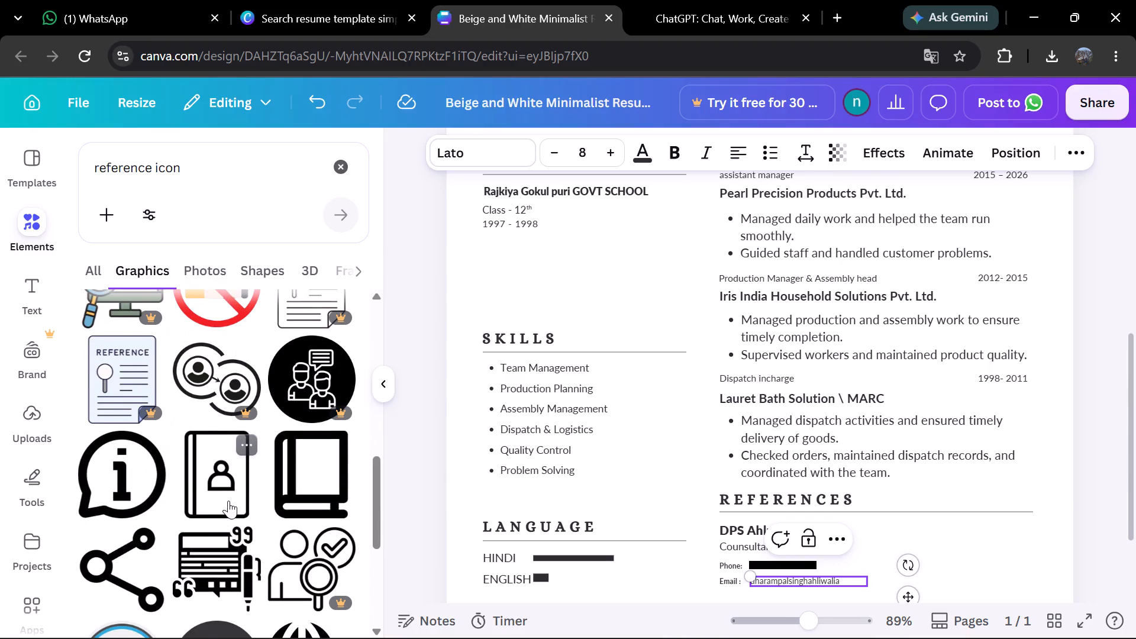
scroll(228, 501, up, 3)
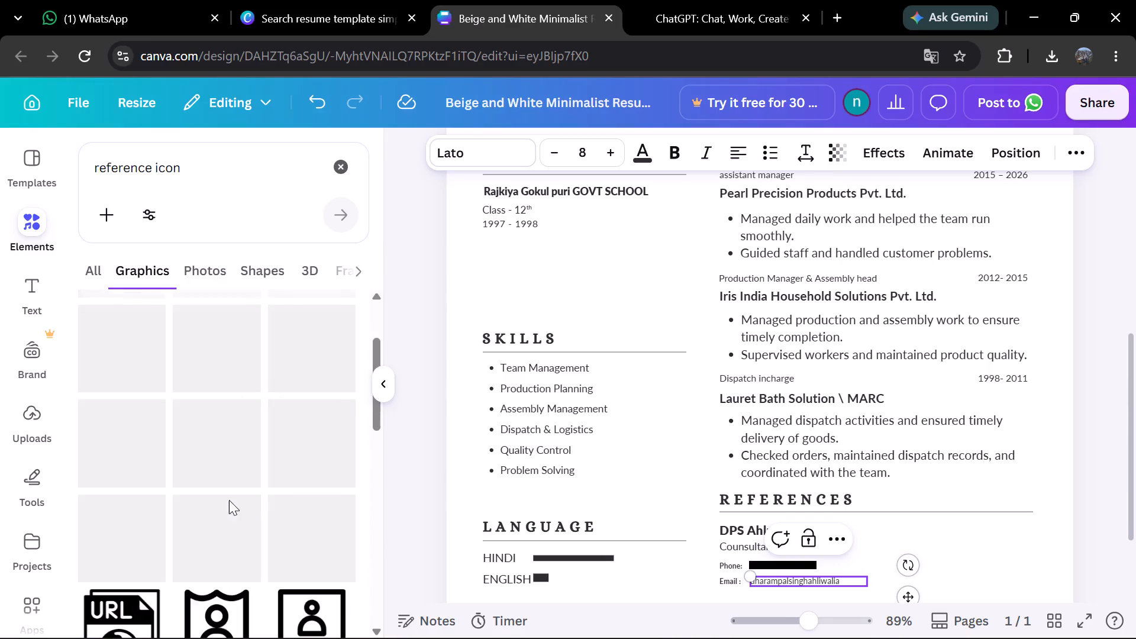
scroll(229, 500, up, 3)
scroll(229, 505, down, 1)
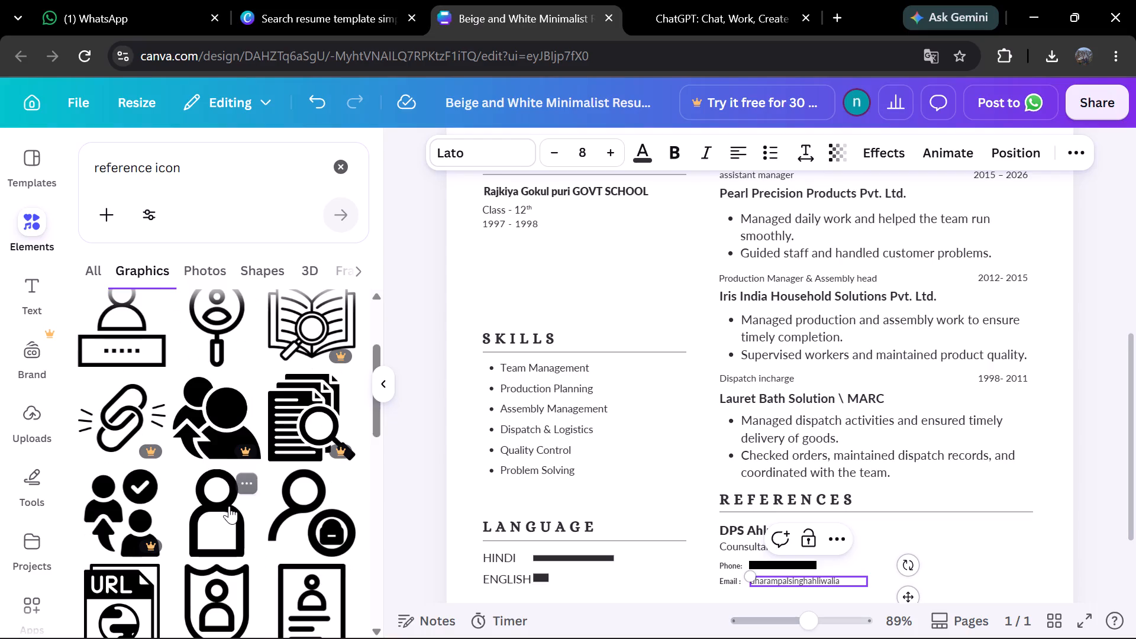
scroll(230, 506, down, 3)
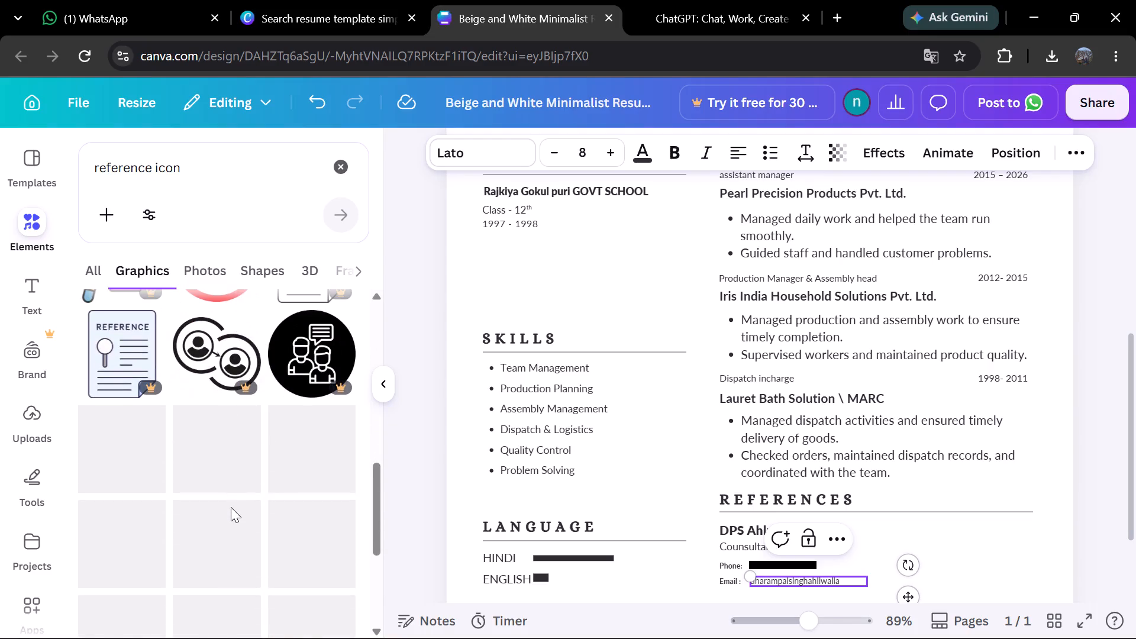
scroll(231, 507, down, 2)
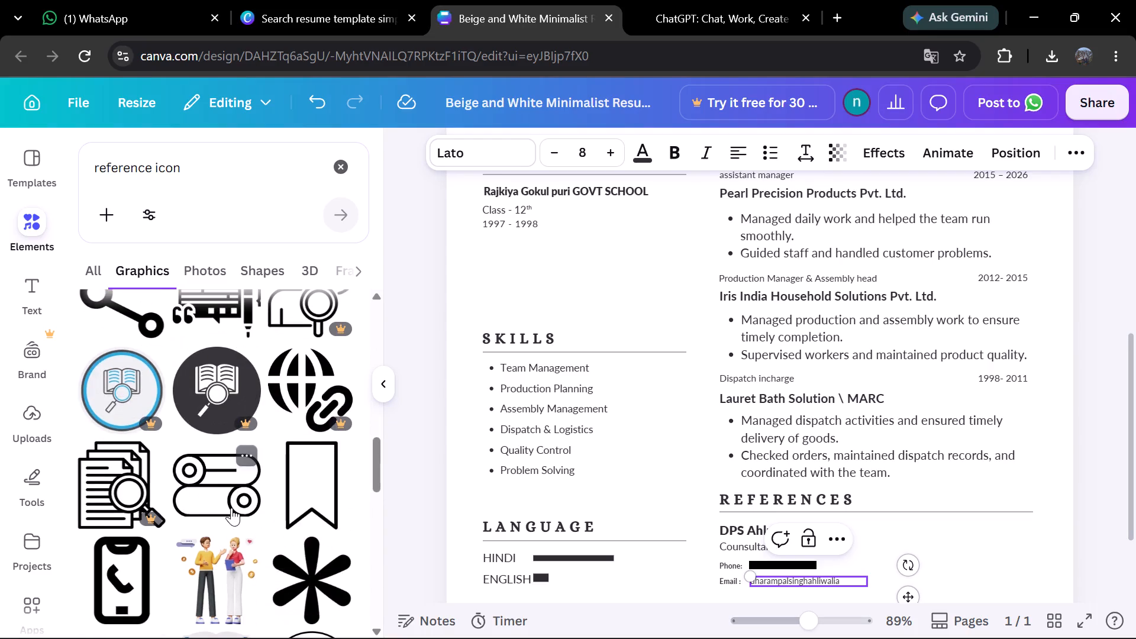
scroll(231, 508, down, 5)
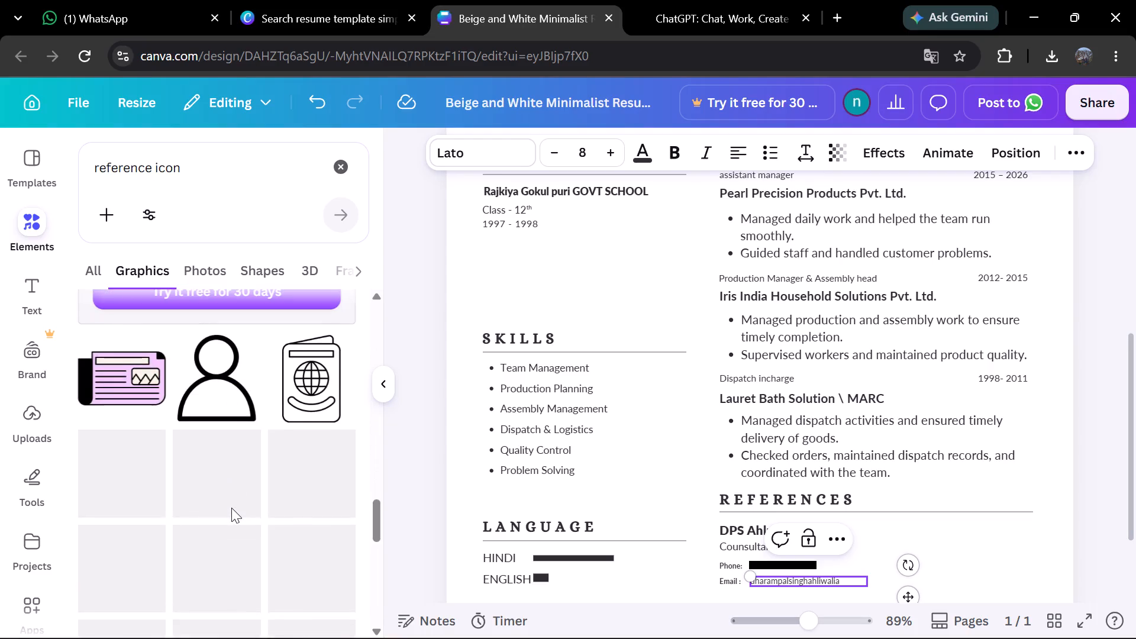
scroll(231, 508, down, 2)
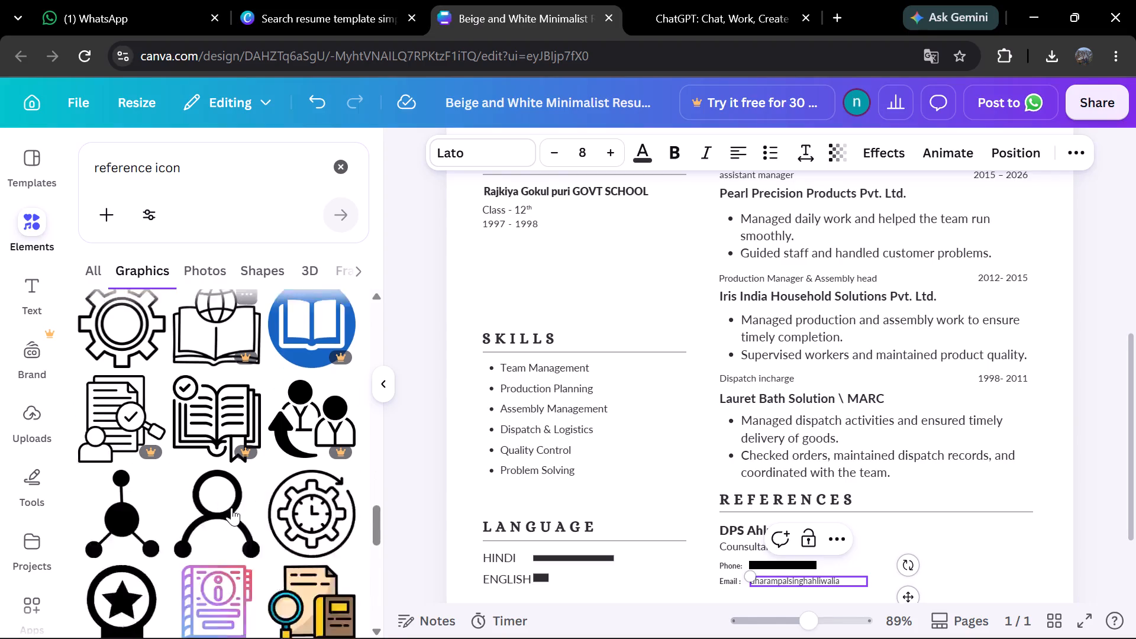
scroll(231, 508, up, 1)
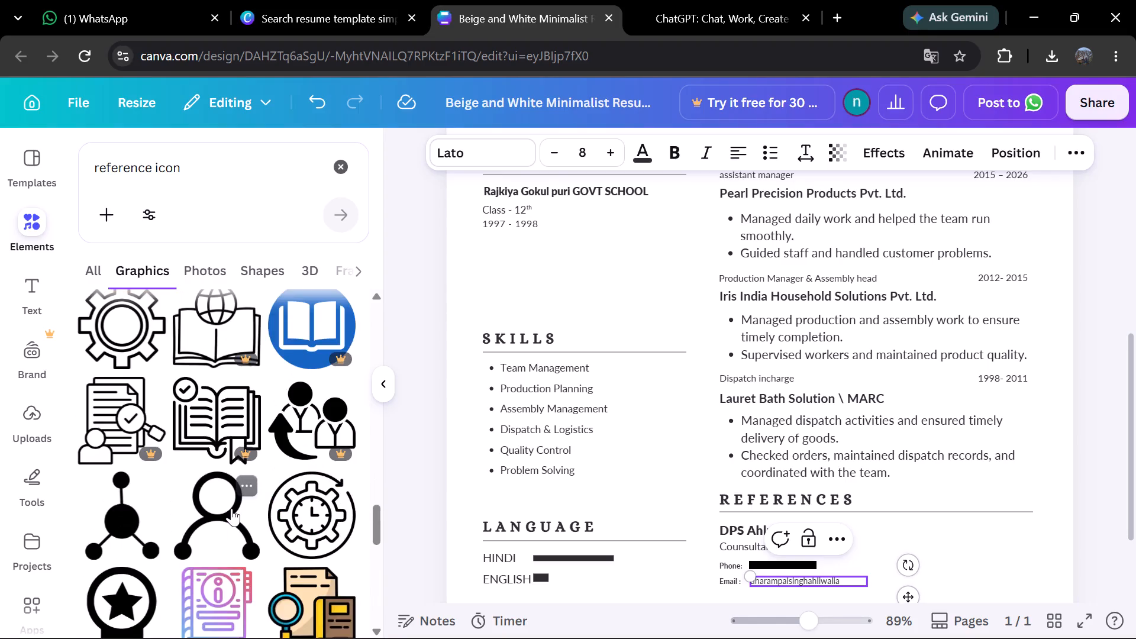
scroll(229, 508, up, 20)
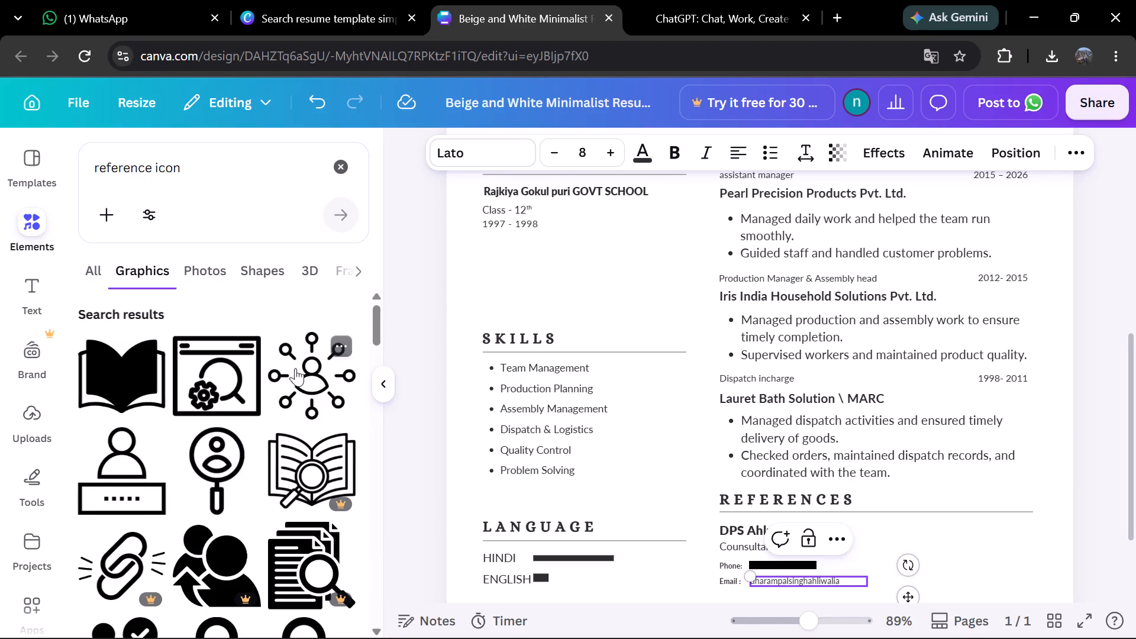
Add the graphic of a person ringed by connected nodes, shrink it to about heading height, and place it just after the REFERENCES heading, above its underline.
drag(295, 368, 795, 434)
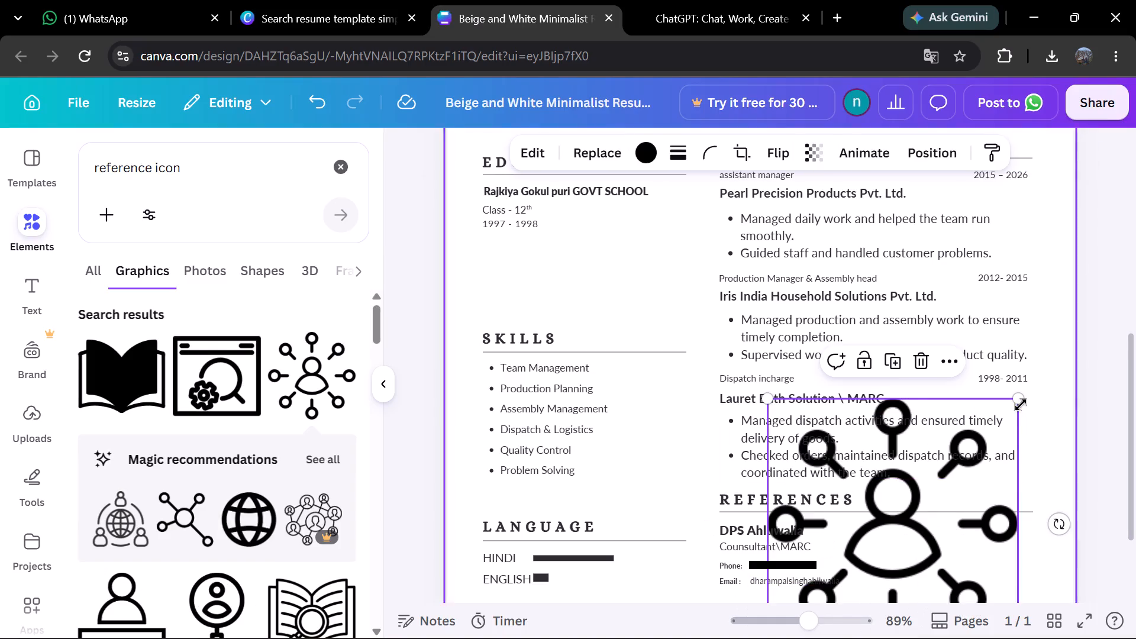
drag(1018, 402, 889, 606)
drag(833, 586, 847, 560)
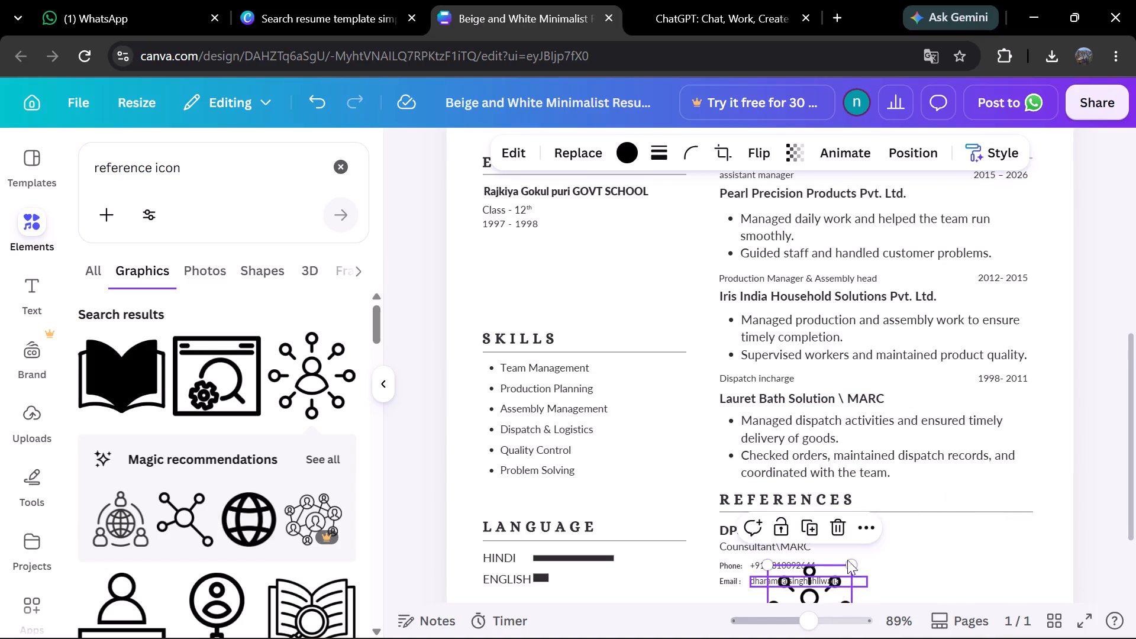
drag(847, 560, 857, 493)
drag(874, 471, 847, 519)
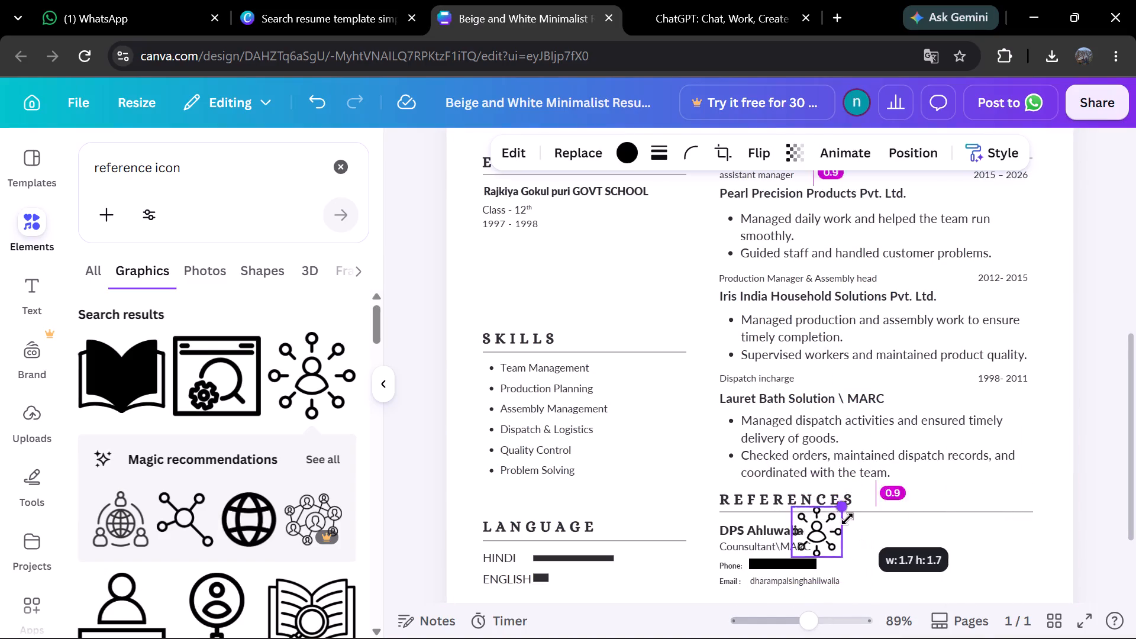
drag(847, 519, 839, 530)
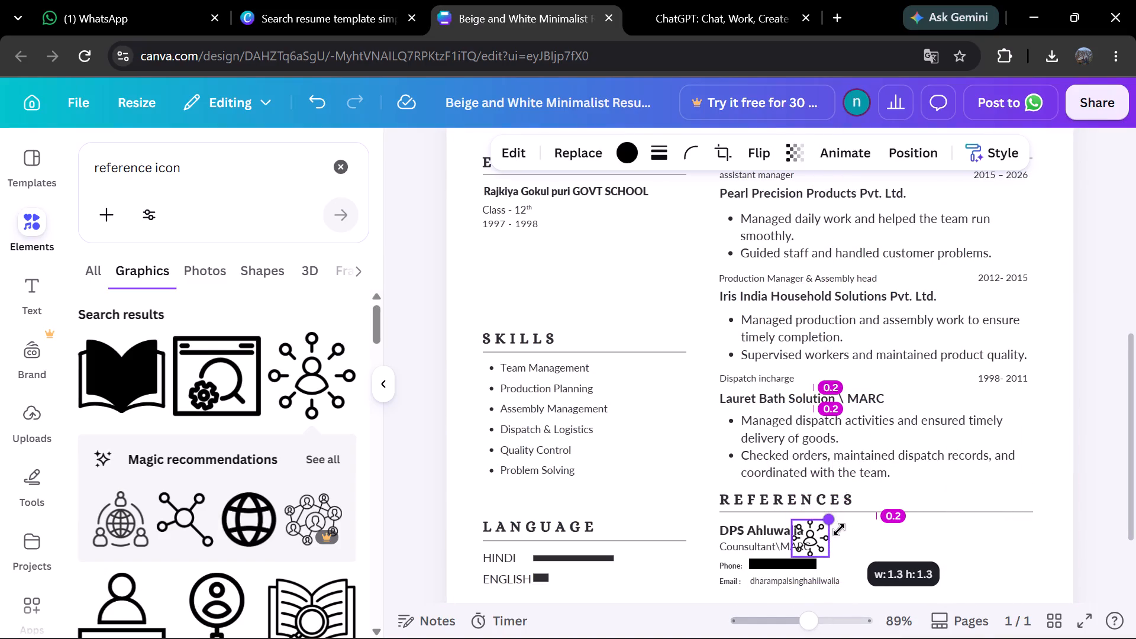
drag(839, 530, 834, 535)
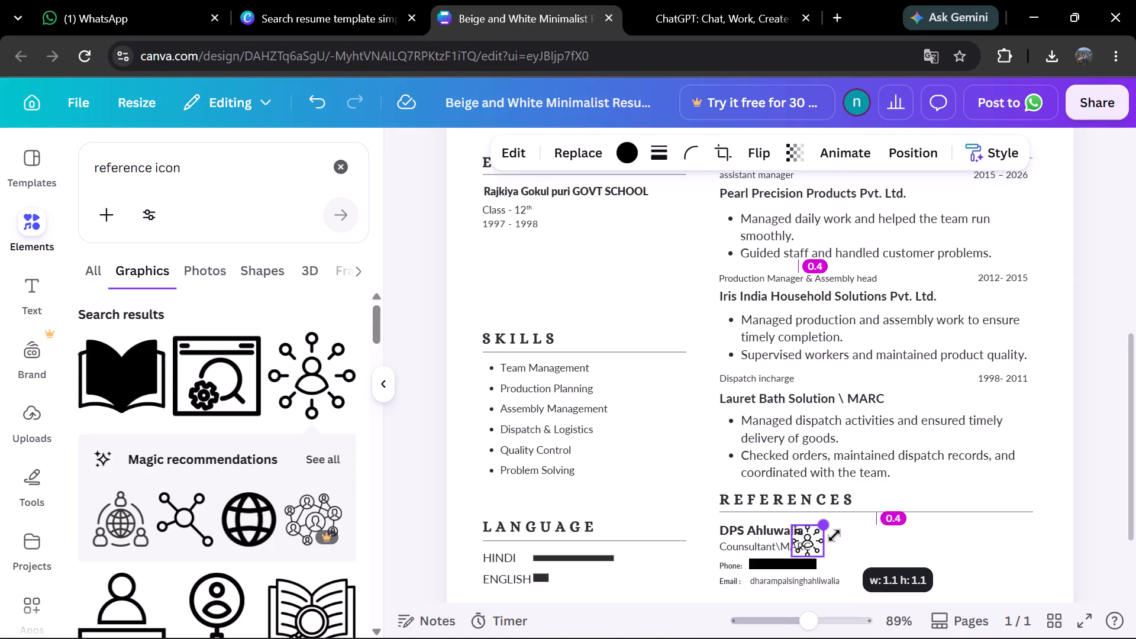
drag(834, 535, 833, 540)
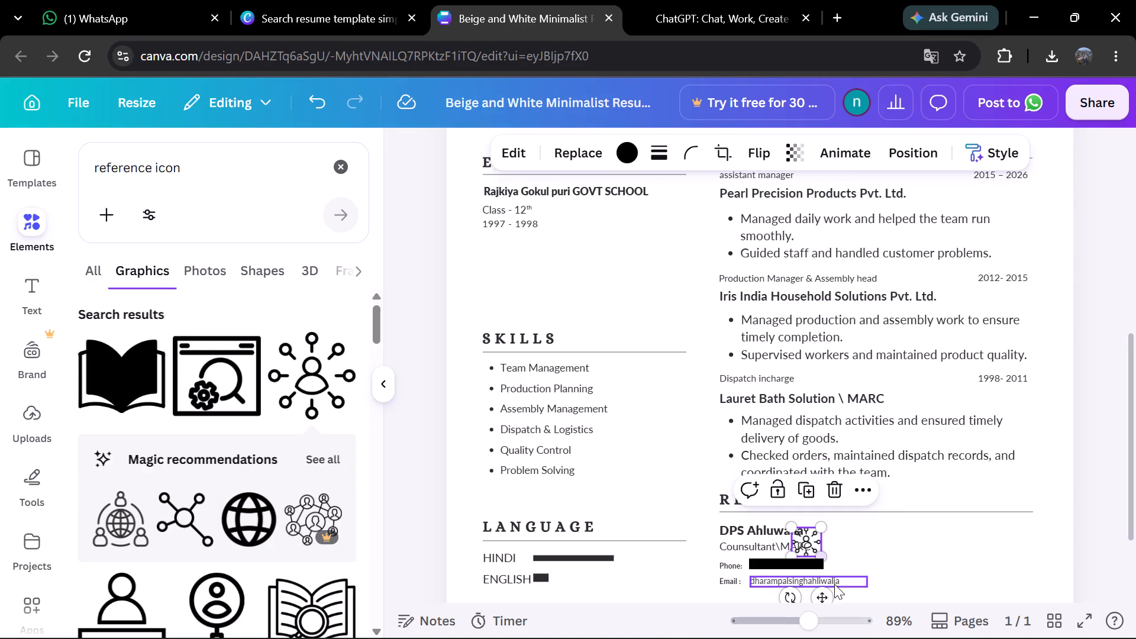
drag(826, 593, 893, 550)
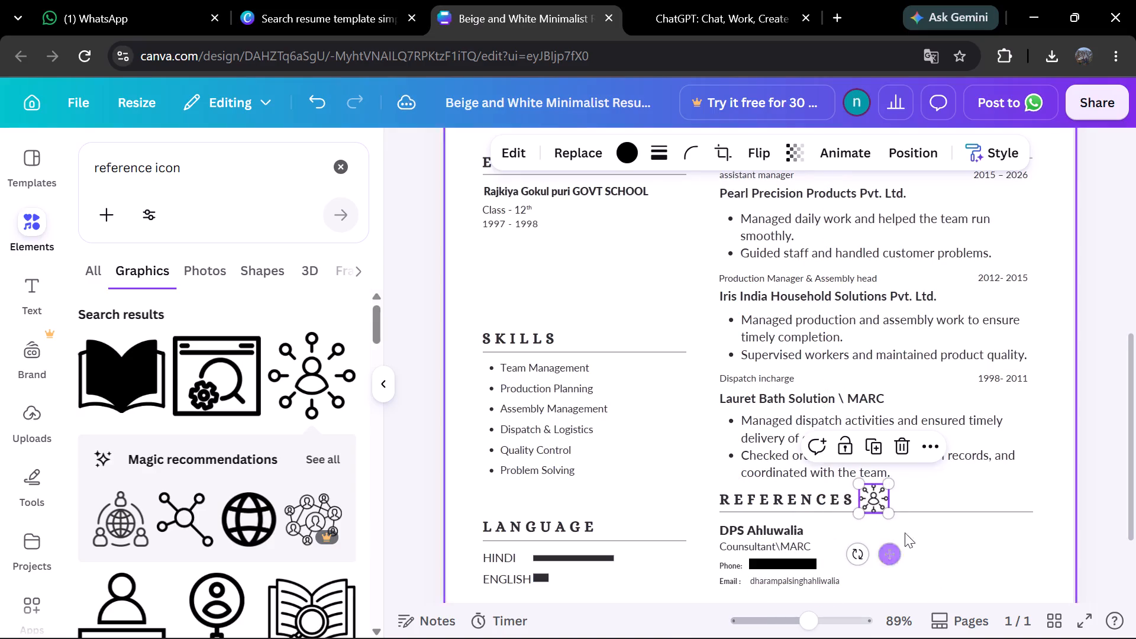
drag(882, 484, 877, 491)
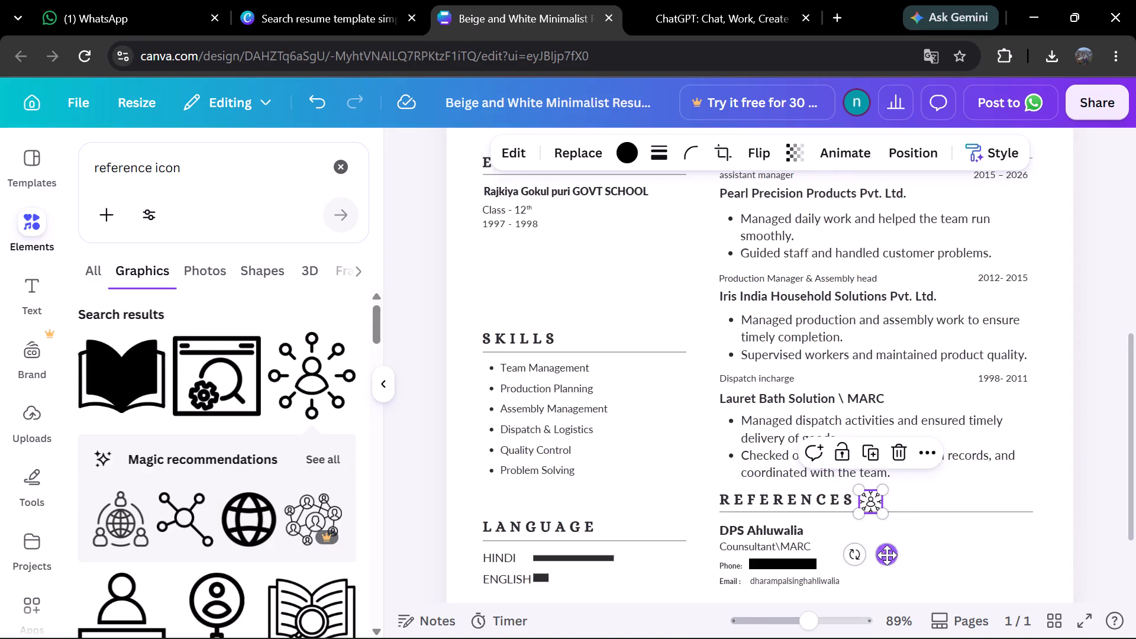
click(887, 555)
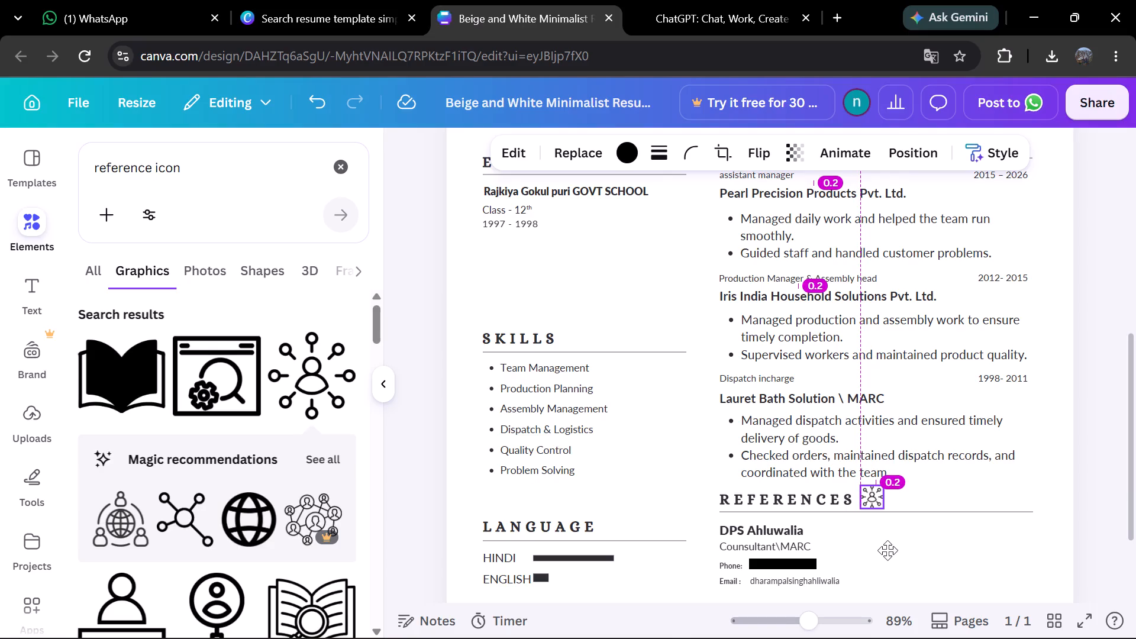
Deselect the icon and review the resume's sections, checking the heading icons and which headings still lack one.
scroll(908, 506, up, 2)
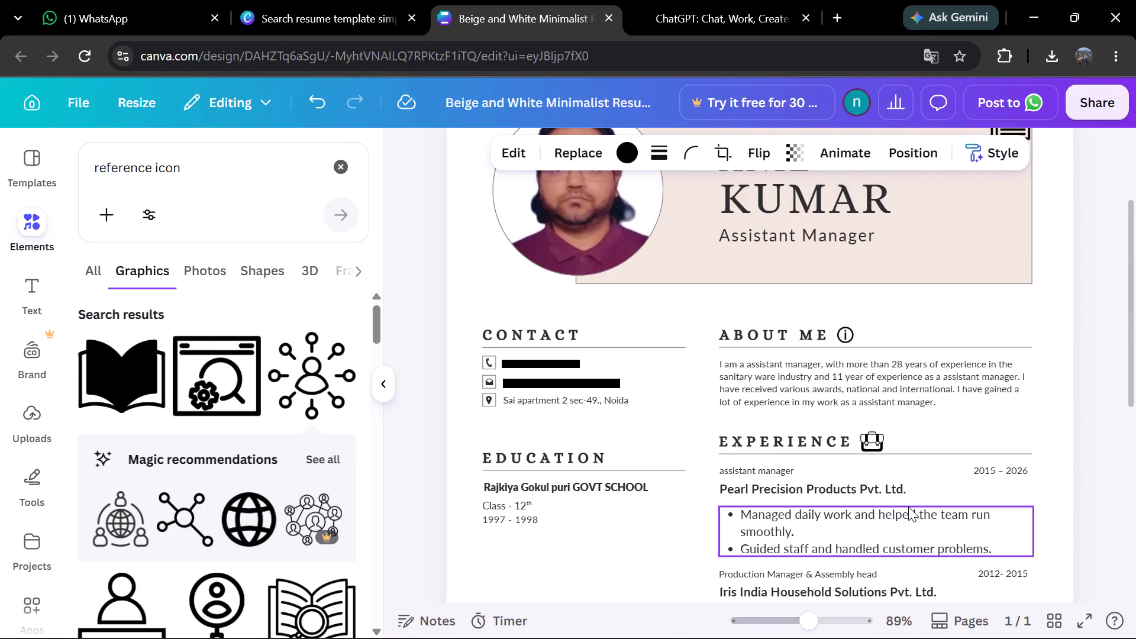
scroll(1041, 434, down, 1)
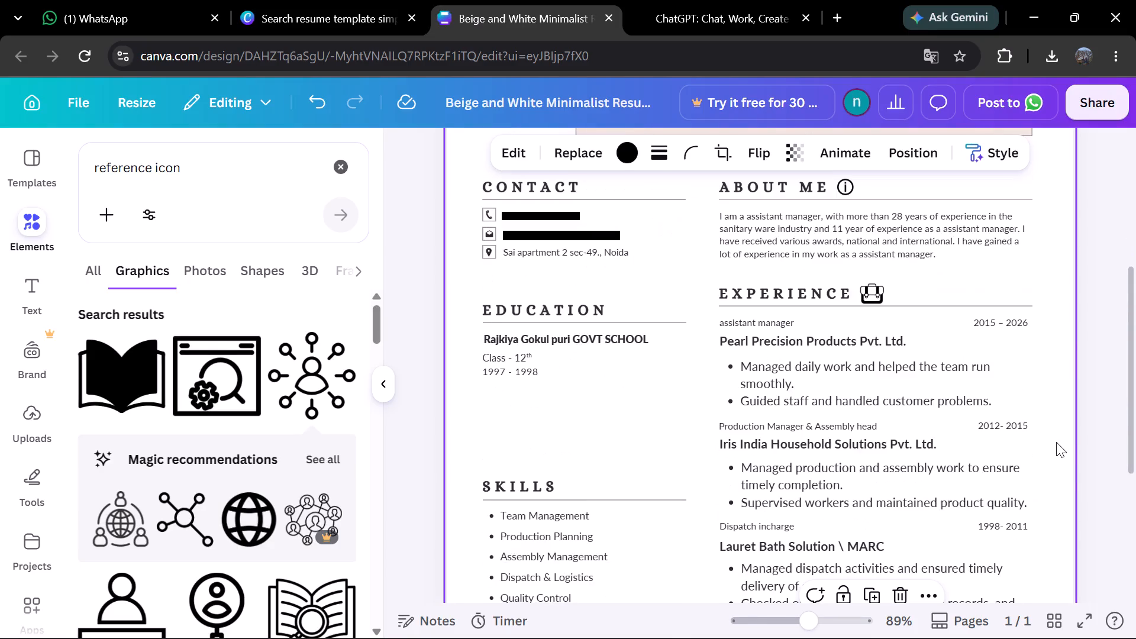
scroll(1079, 468, down, 1)
click(1080, 470)
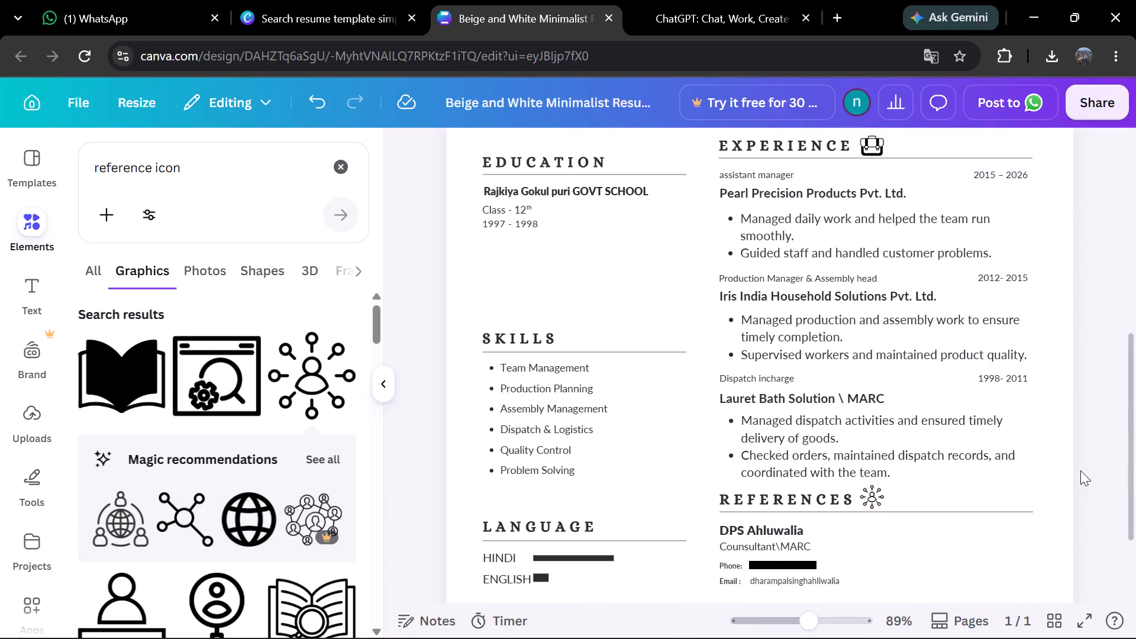
scroll(824, 589, up, 2)
scroll(921, 294, down, 1)
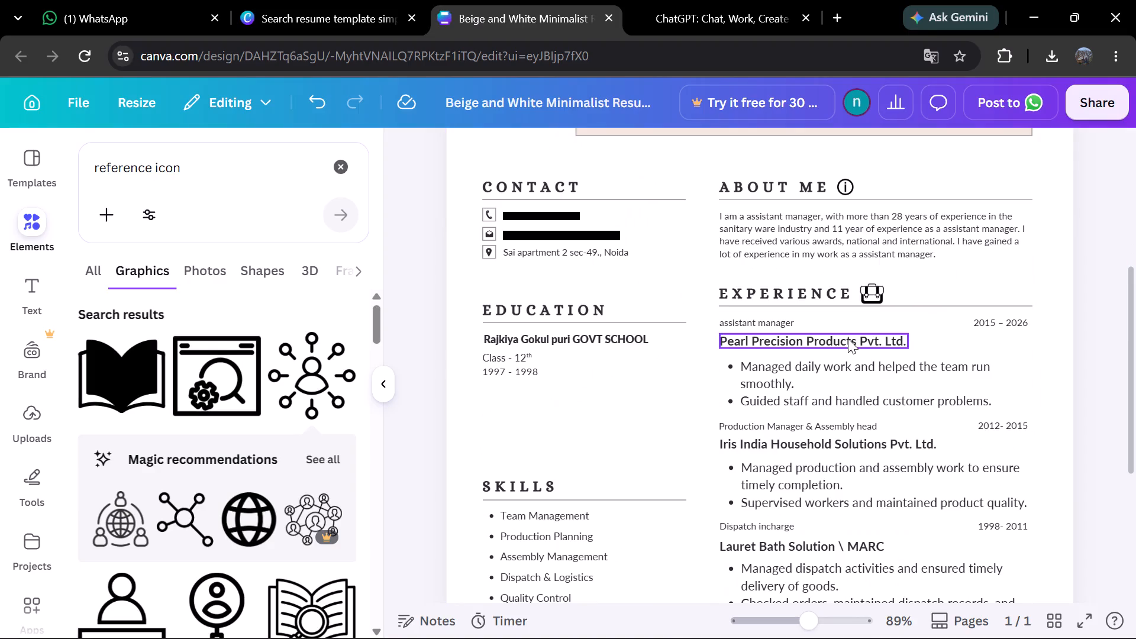
scroll(925, 348, down, 2)
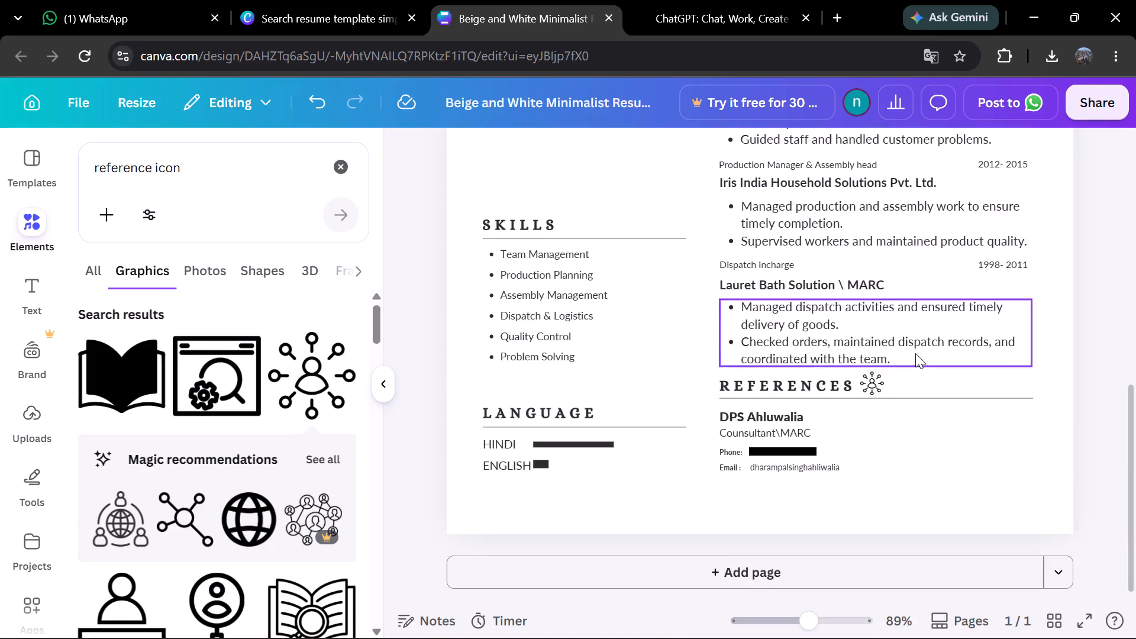
scroll(915, 354, up, 2)
scroll(879, 359, down, 1)
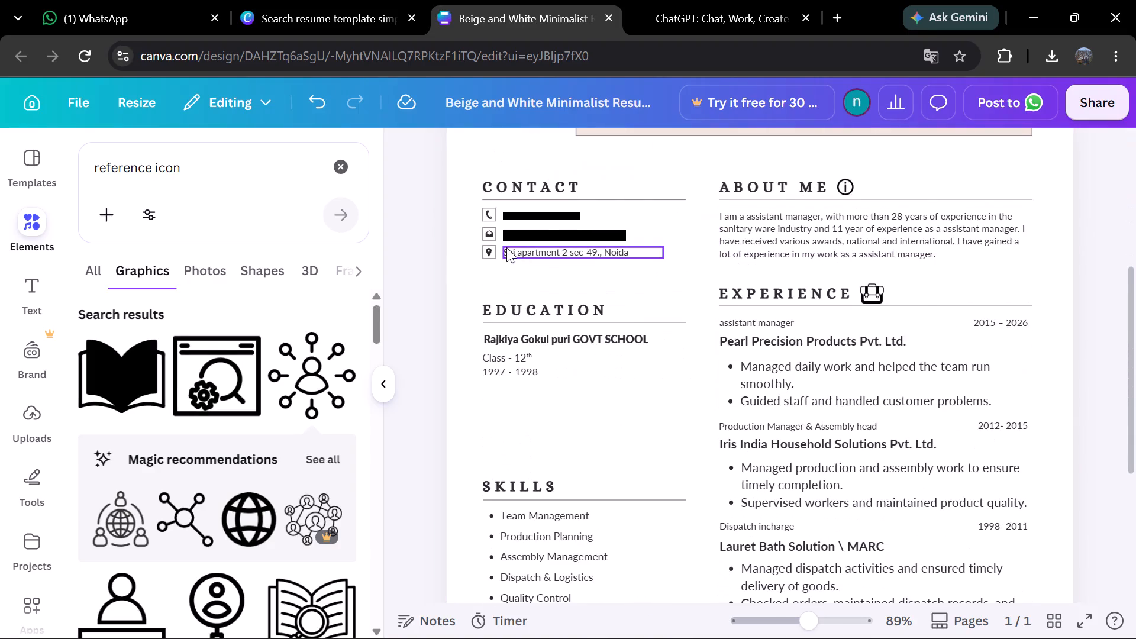
Replace the elements search with "contact icon" to find a graphic for the CONTACT heading.
click(350, 166)
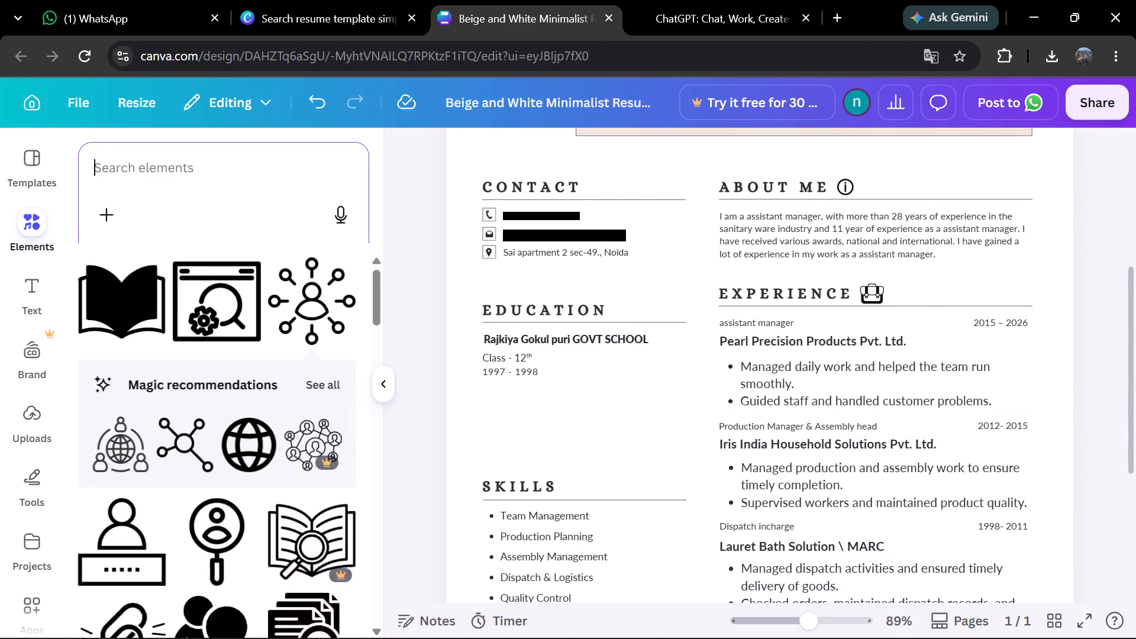
text(con)
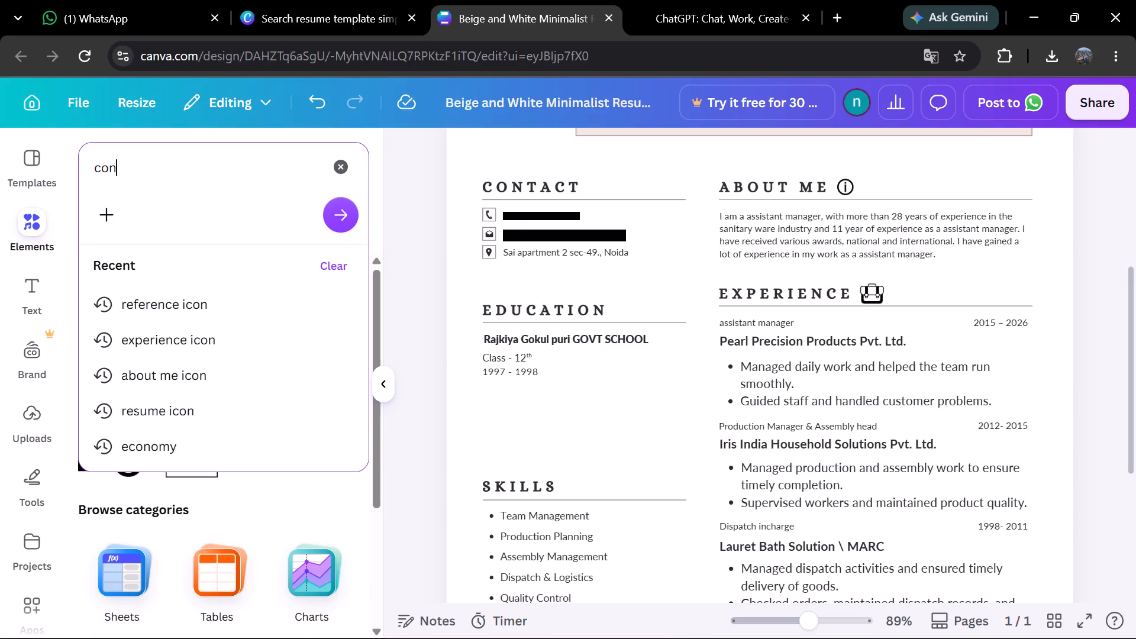
text(tact)
click(204, 335)
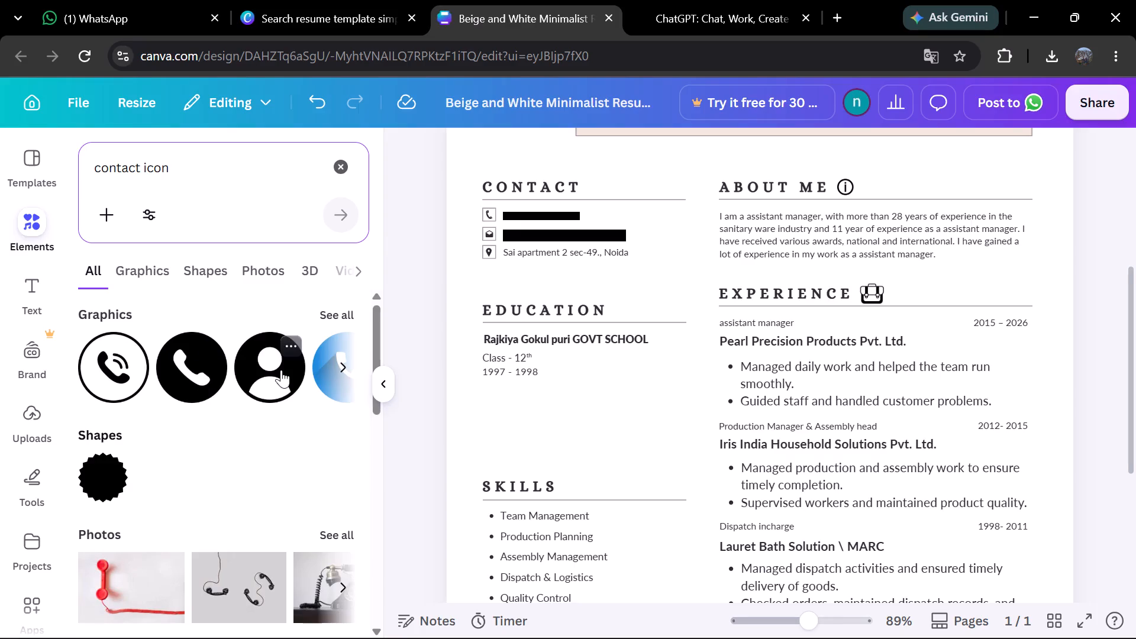
Add the outlined-circle ringing phone graphic, shrink it to about heading height, and place it just after the CONTACT heading.
drag(125, 370, 569, 175)
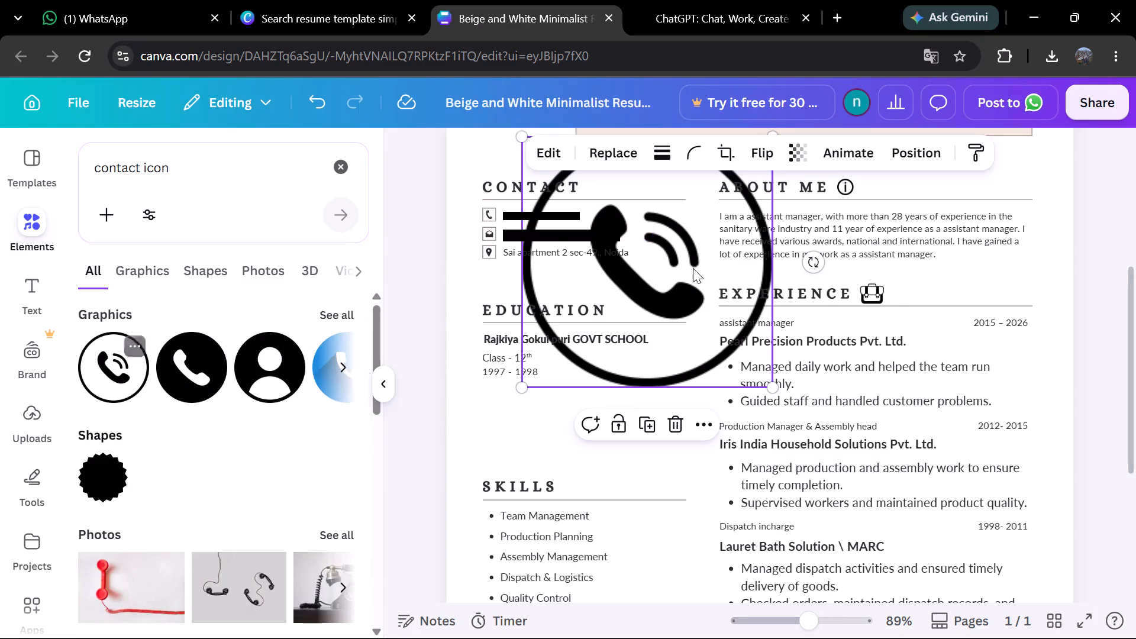
click(778, 381)
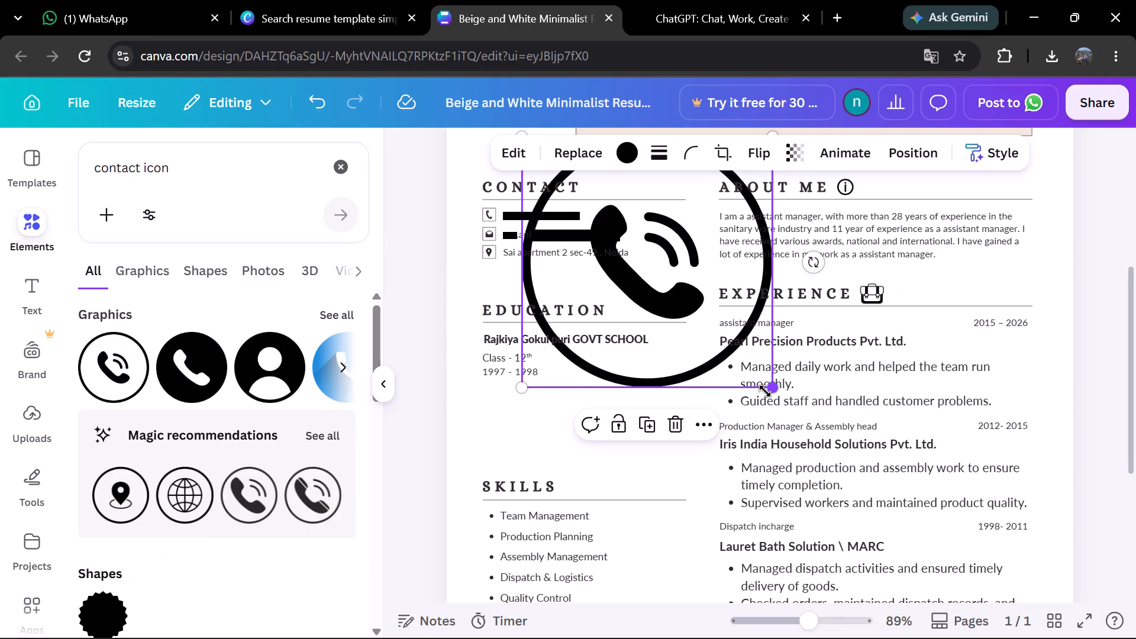
drag(765, 391, 570, 249)
drag(576, 193, 593, 253)
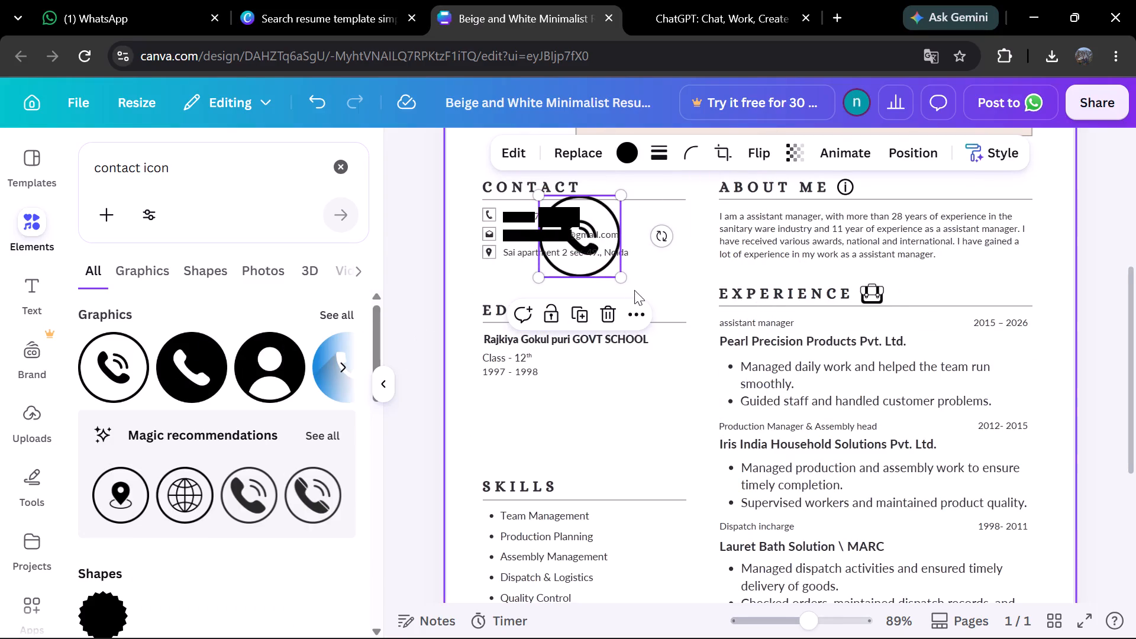
drag(628, 276, 561, 225)
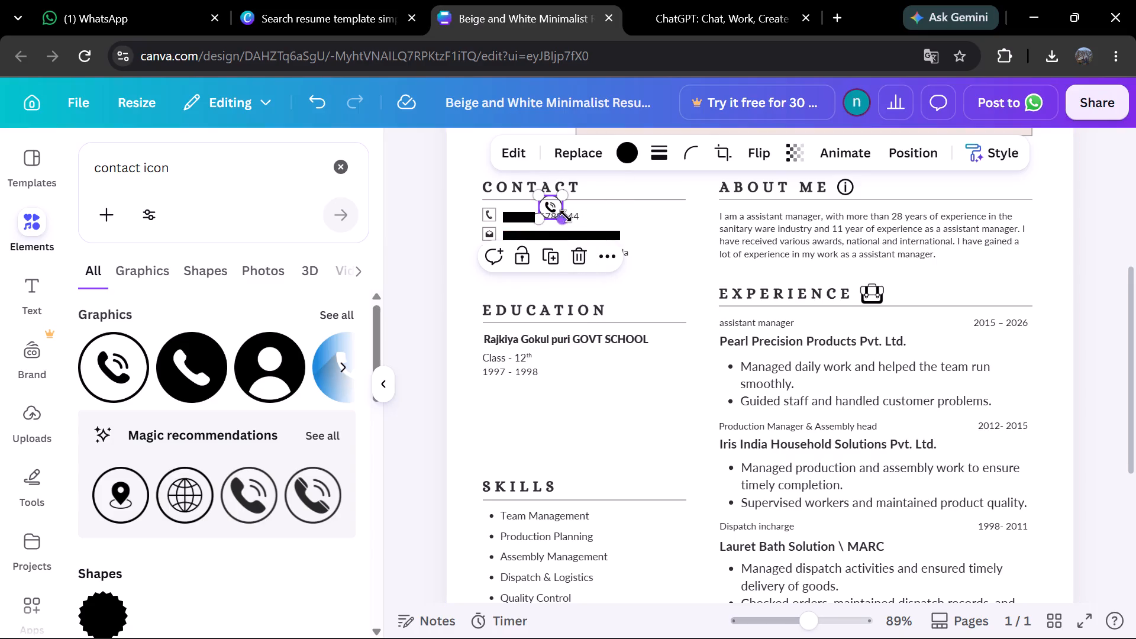
drag(551, 204, 596, 189)
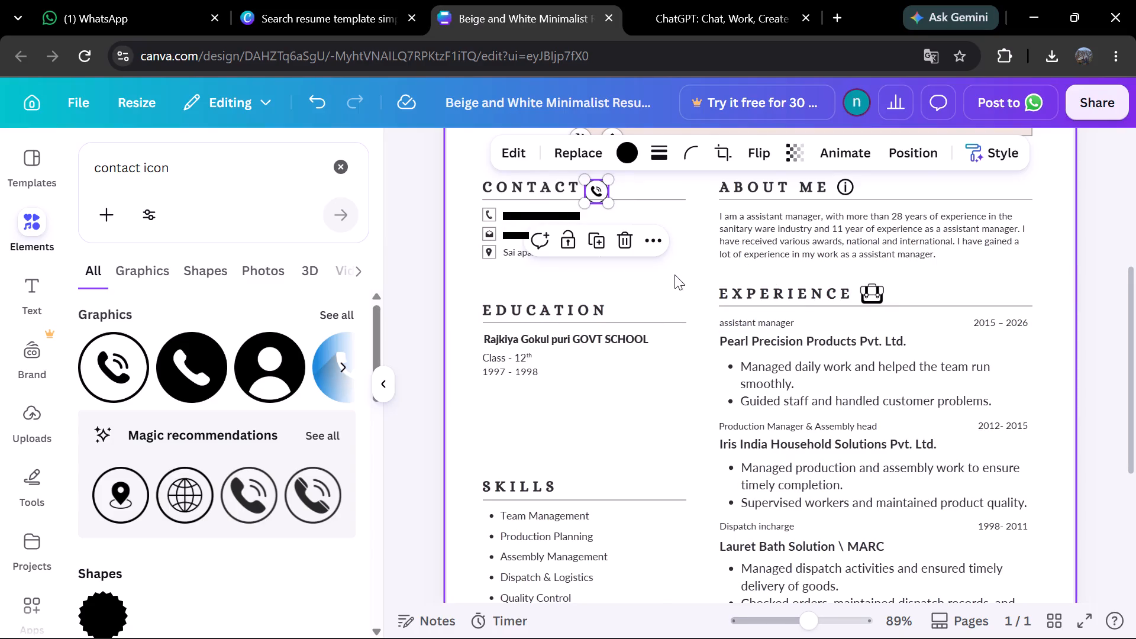
Nudge the phone icon up so it lines up with the CONTACT heading and sits above its underline.
click(674, 275)
click(592, 192)
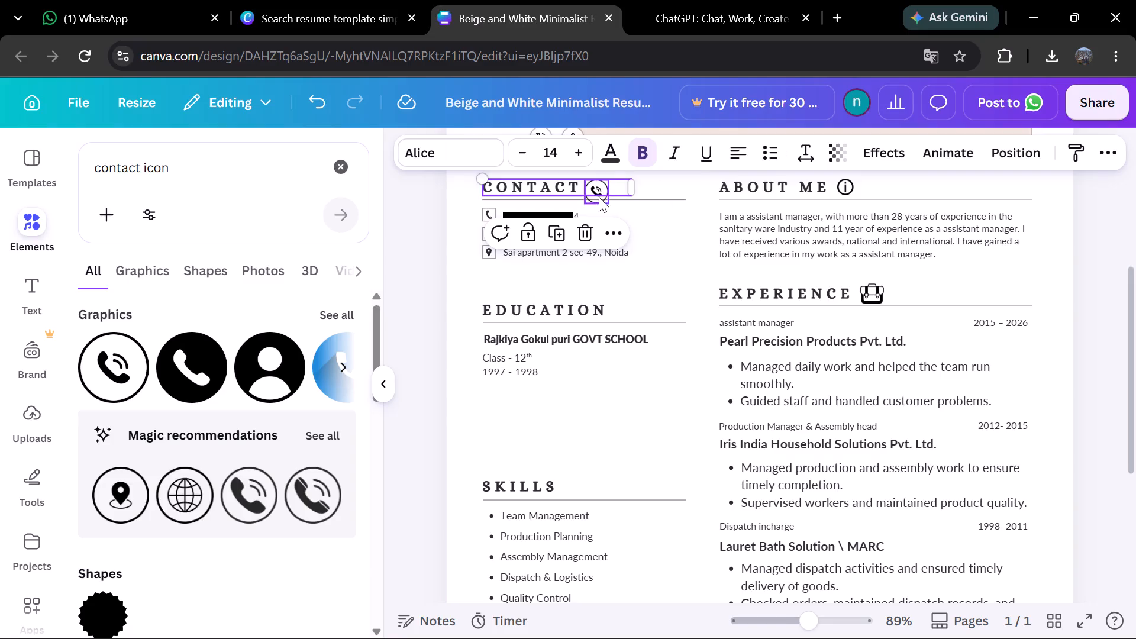
drag(599, 197, 599, 192)
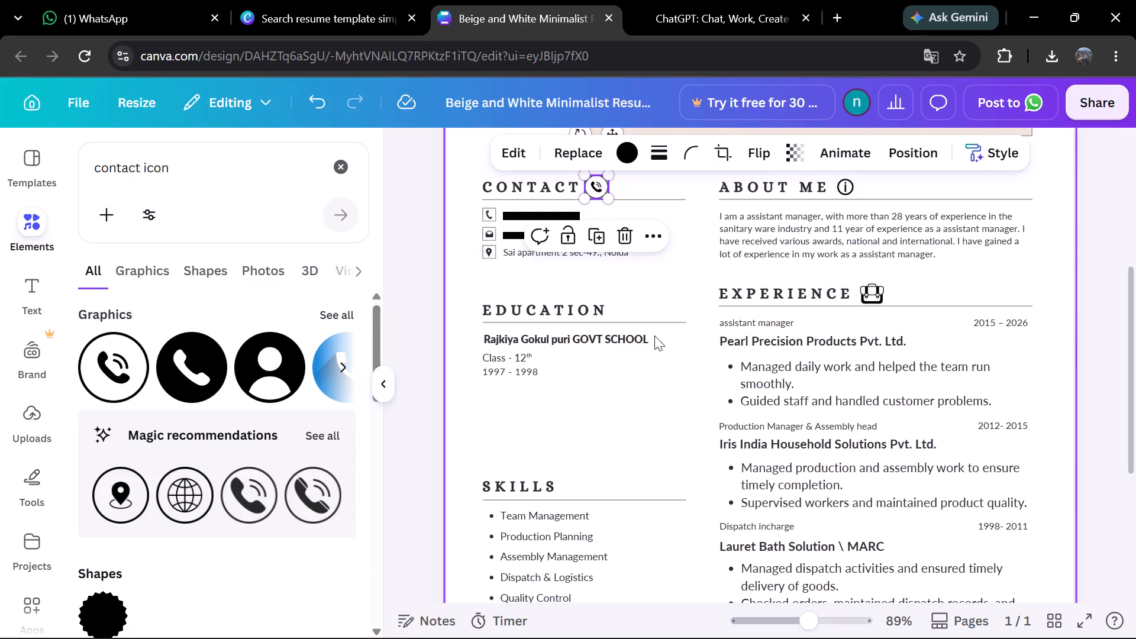
click(679, 389)
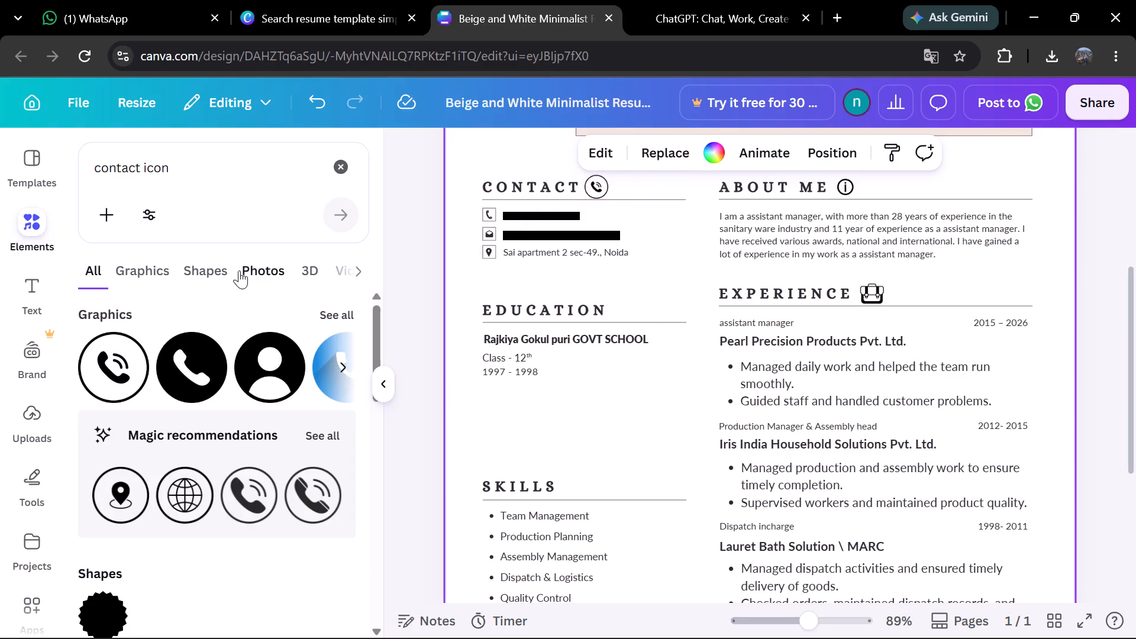
Replace the elements search with "education icon" and show all matching graphics.
click(235, 166)
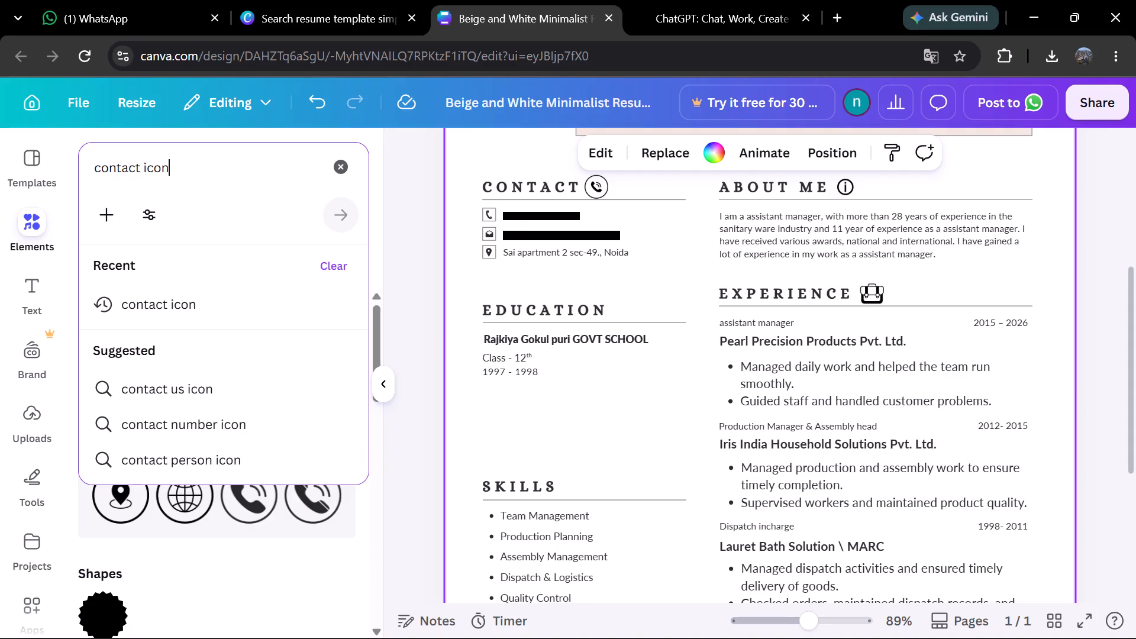
key(BackSpace)
key(BackSpace)
key(BackSpace)
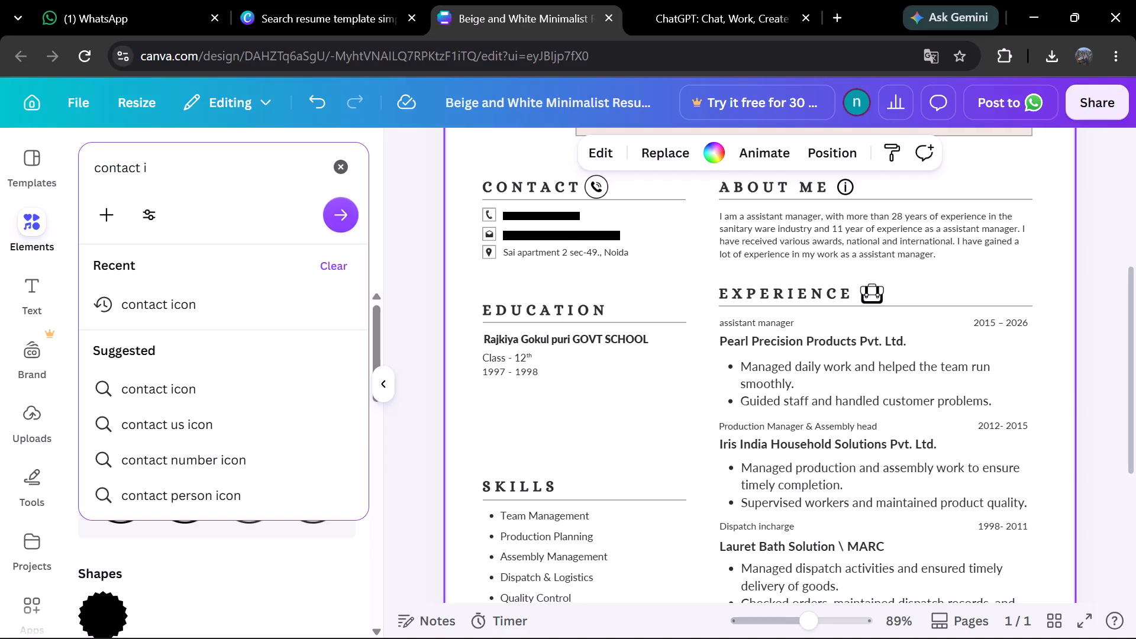
key(BackSpace)
key(BackSpace)
key(BackSpace)
key(BackSpace)
key(BackSpace)
key(BackSpace)
key(BackSpace)
key(BackSpace)
key(BackSpace)
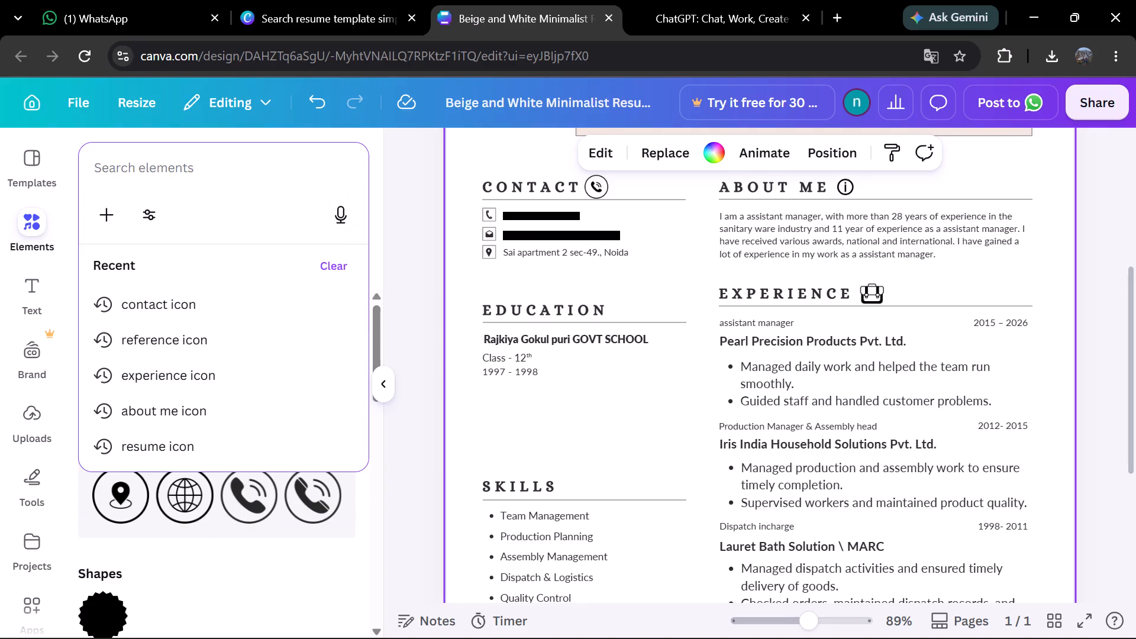
text(education)
click(261, 303)
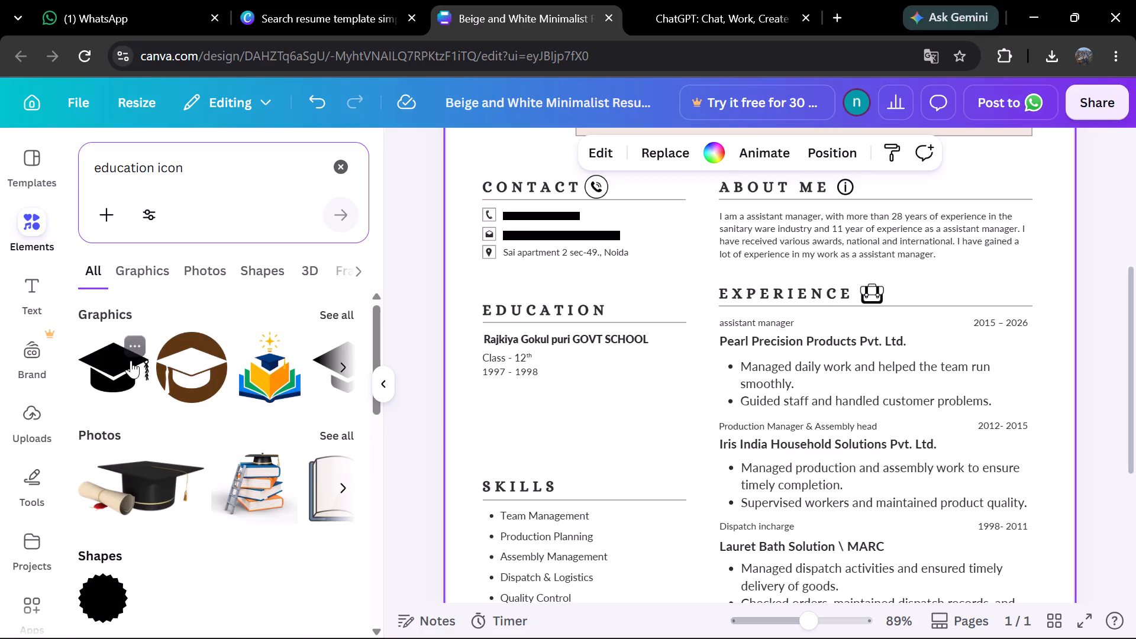
click(347, 311)
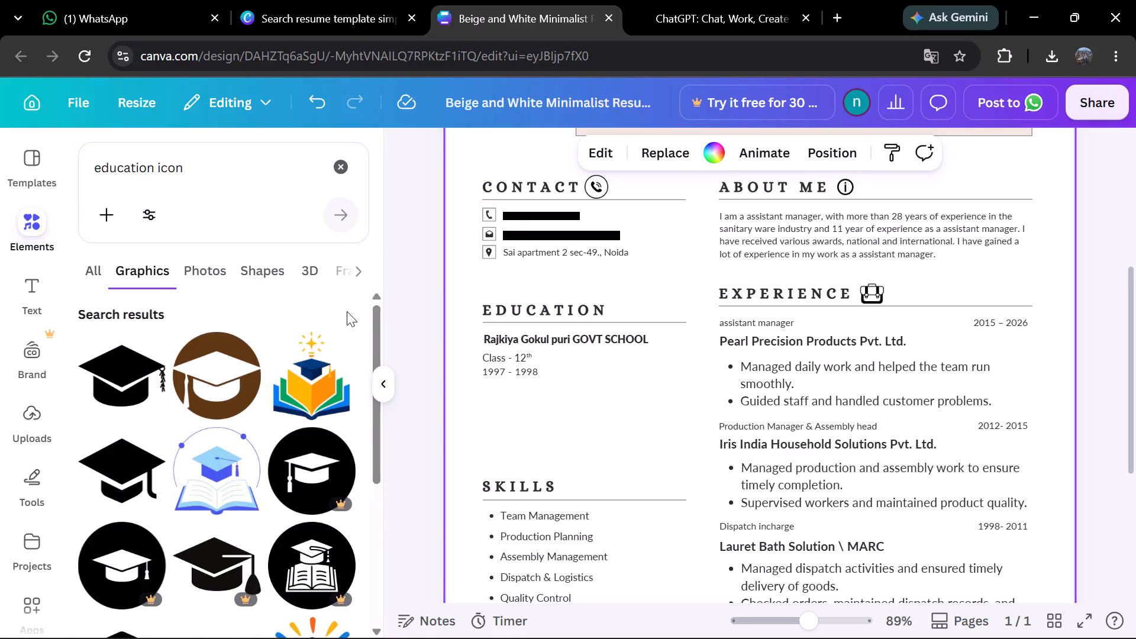
Add the outlined graduation cap graphic, shrink it to about heading height, and place it just after the EDUCATION heading, above its underline.
scroll(285, 384, down, 1)
scroll(175, 374, up, 1)
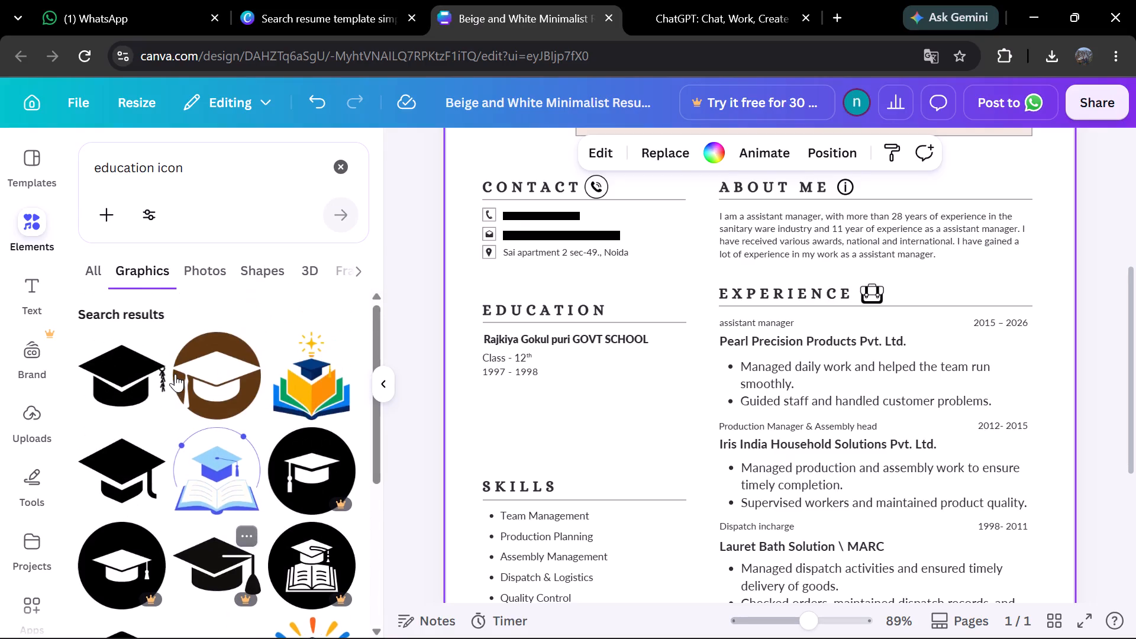
scroll(191, 398, down, 1)
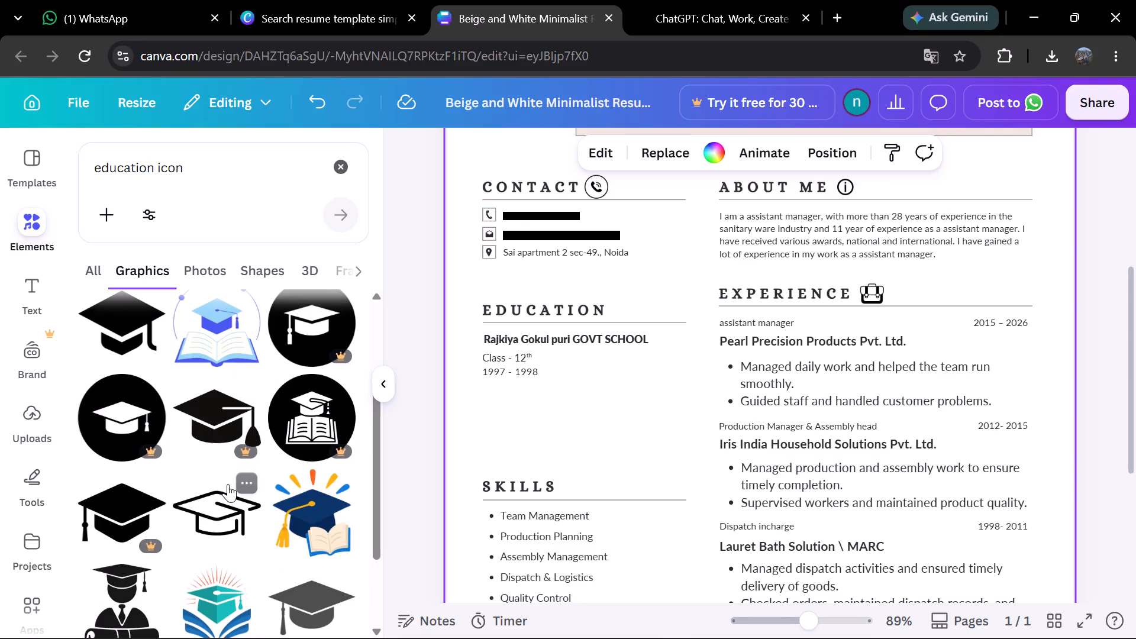
scroll(228, 487, down, 1)
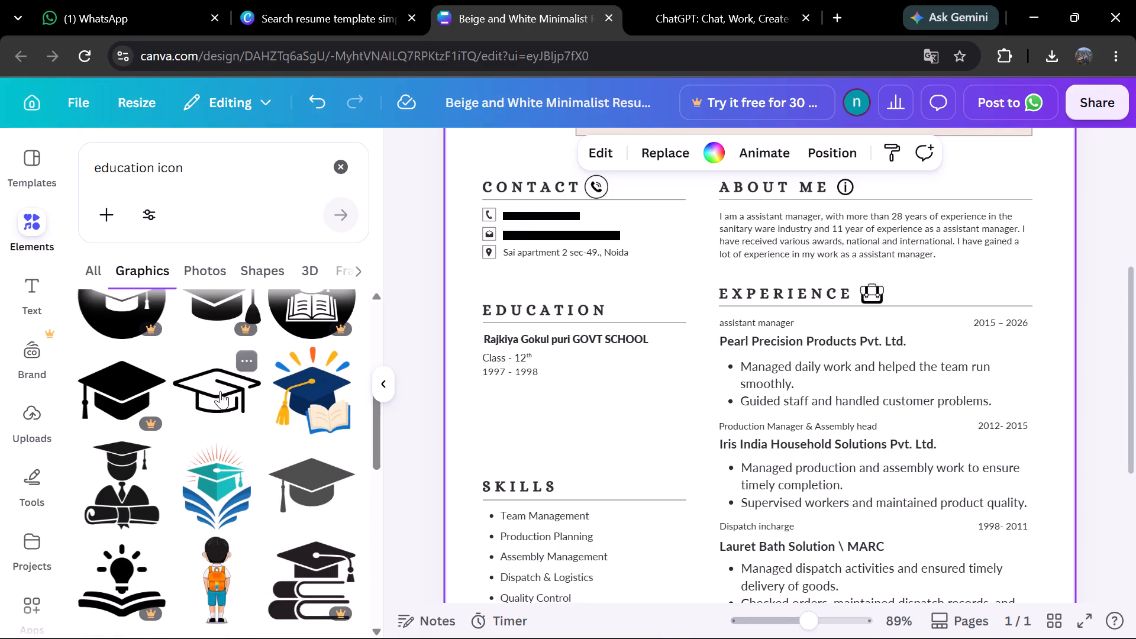
drag(220, 391, 611, 296)
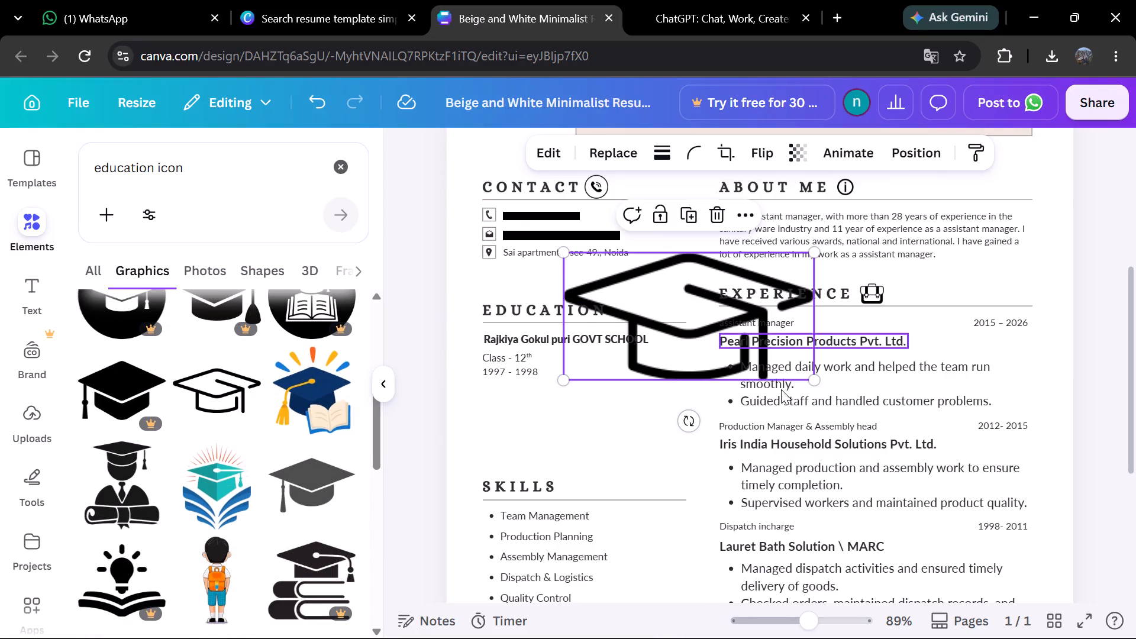
drag(818, 377, 590, 296)
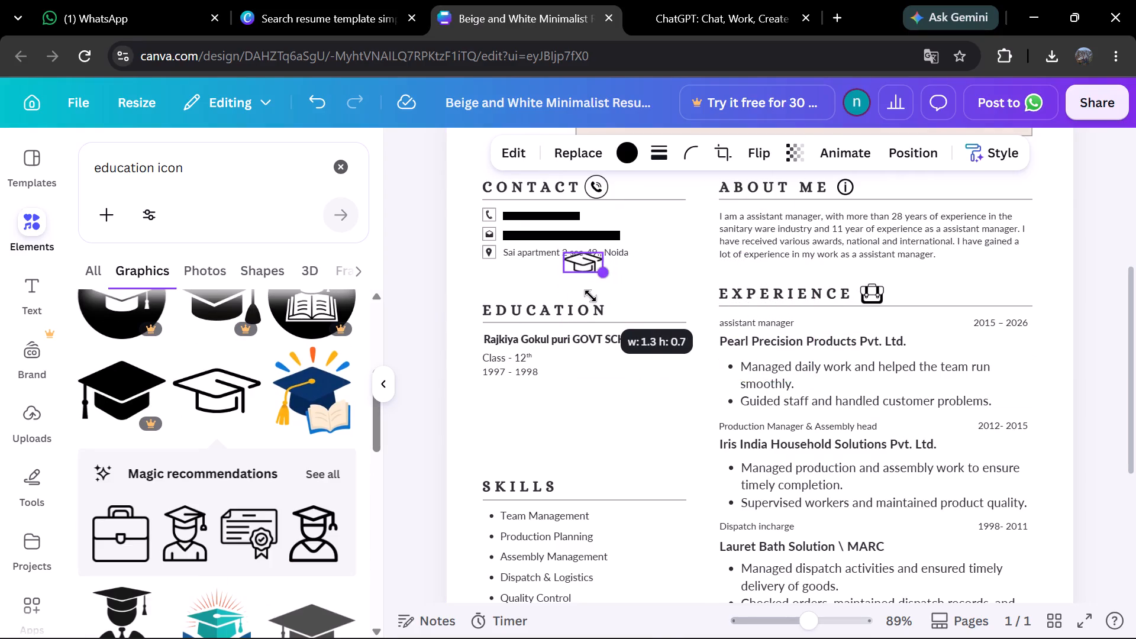
drag(590, 296, 586, 294)
drag(599, 311, 602, 312)
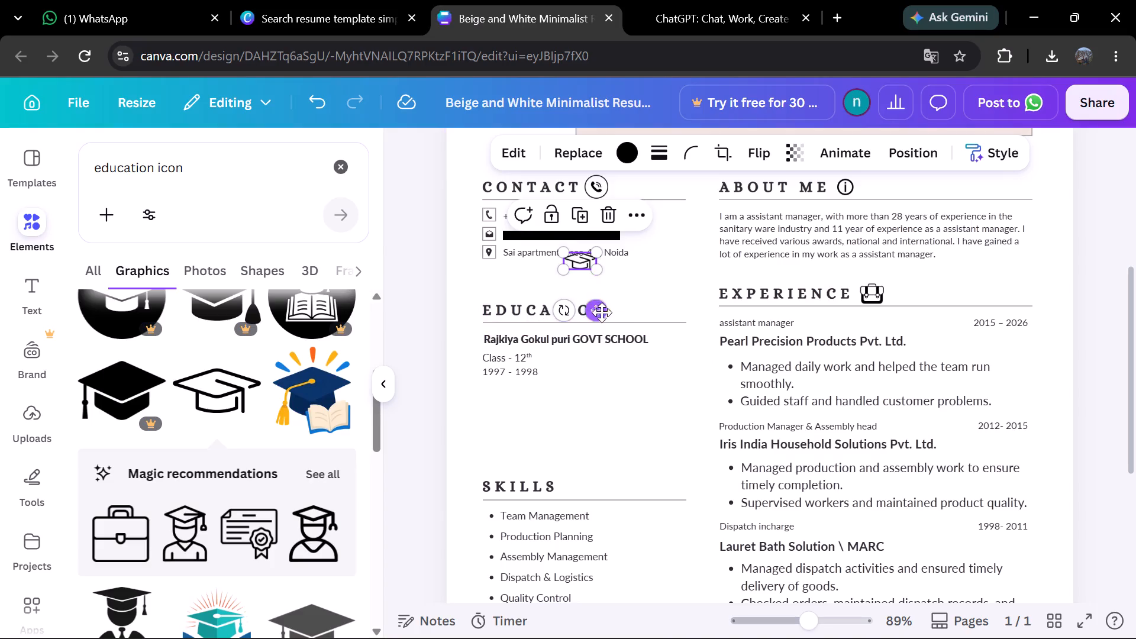
drag(602, 312, 648, 357)
click(663, 421)
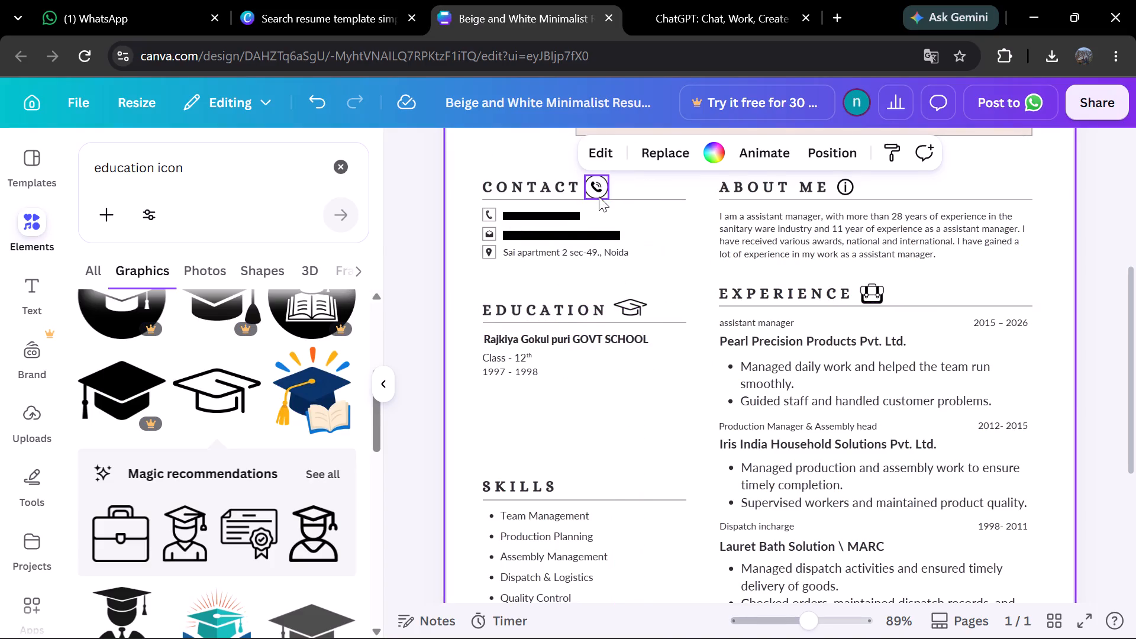
Replace the elements search with "skills" and show all matching graphics.
scroll(290, 422, up, 5)
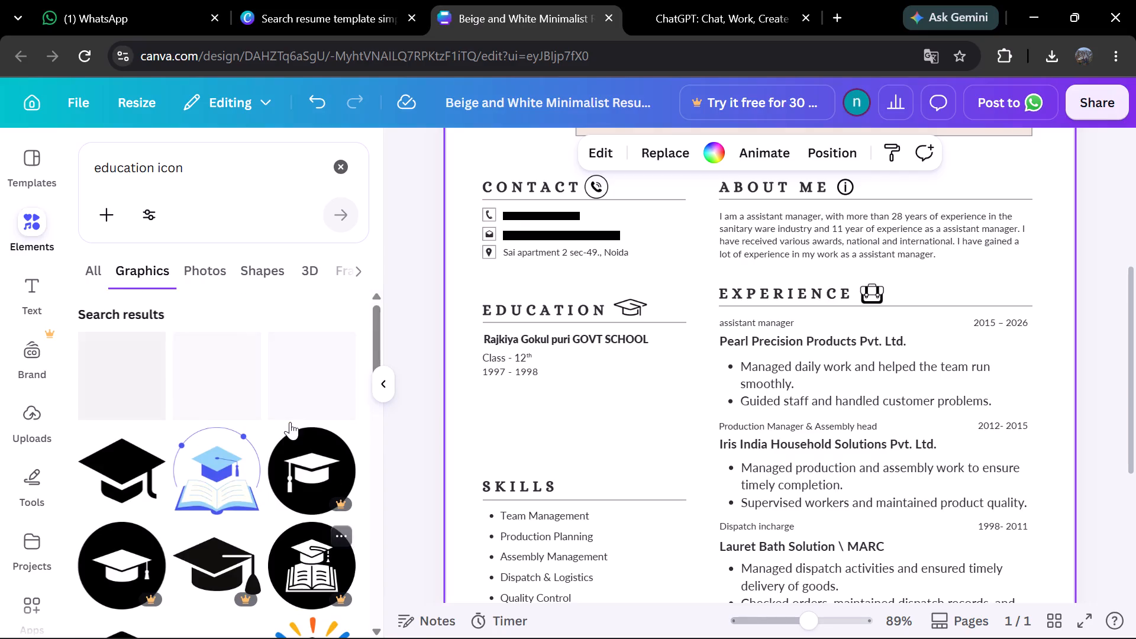
click(346, 174)
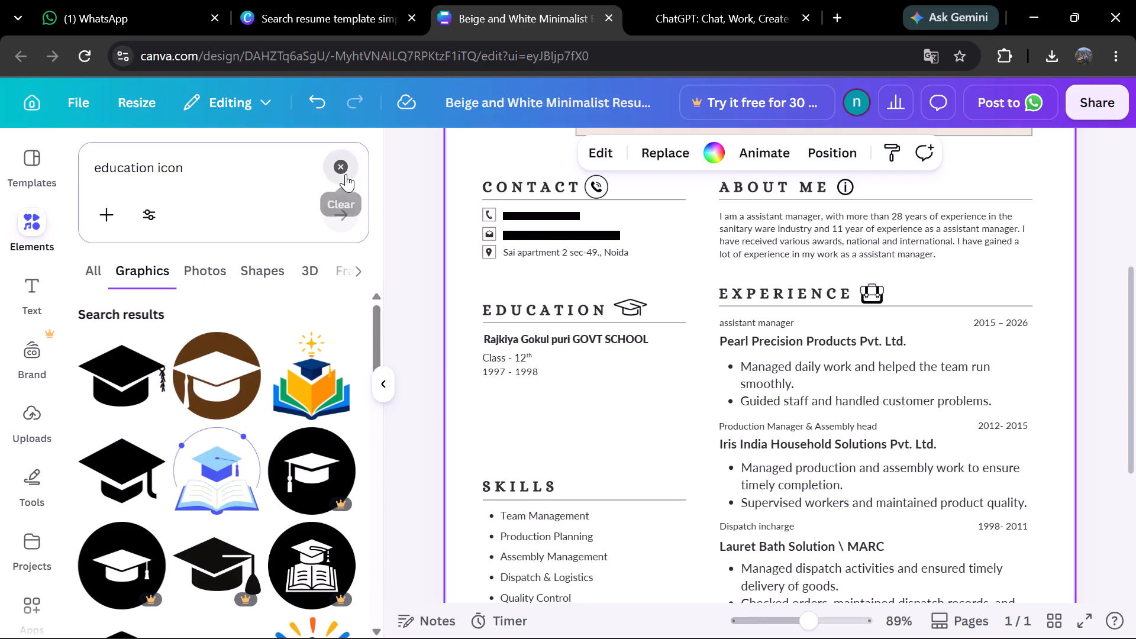
click(254, 177)
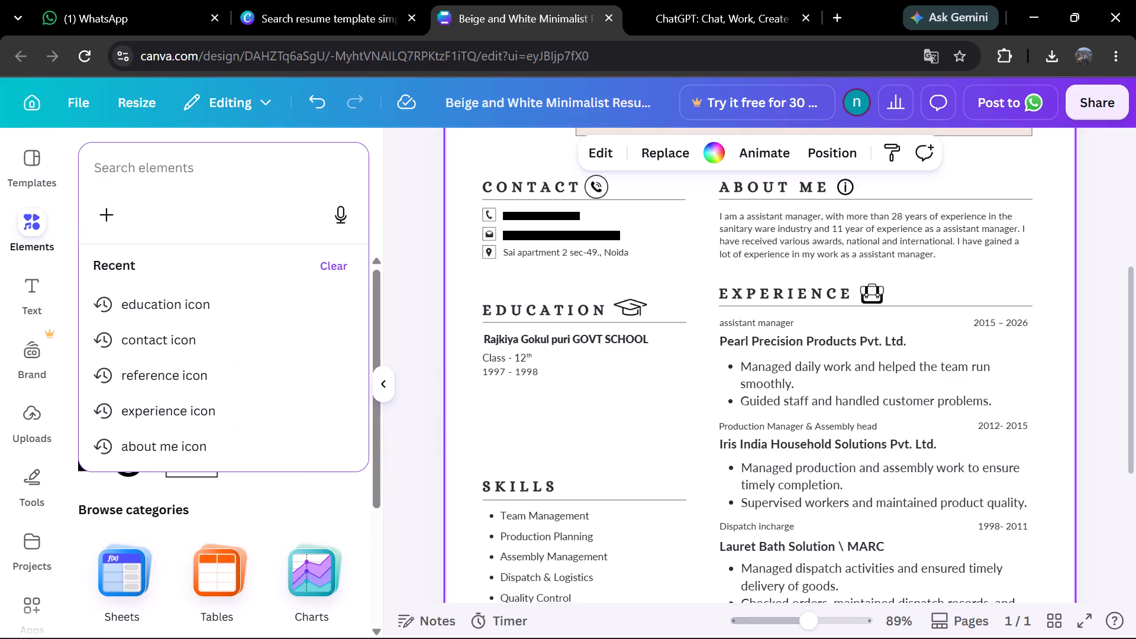
text(skills)
key(Return)
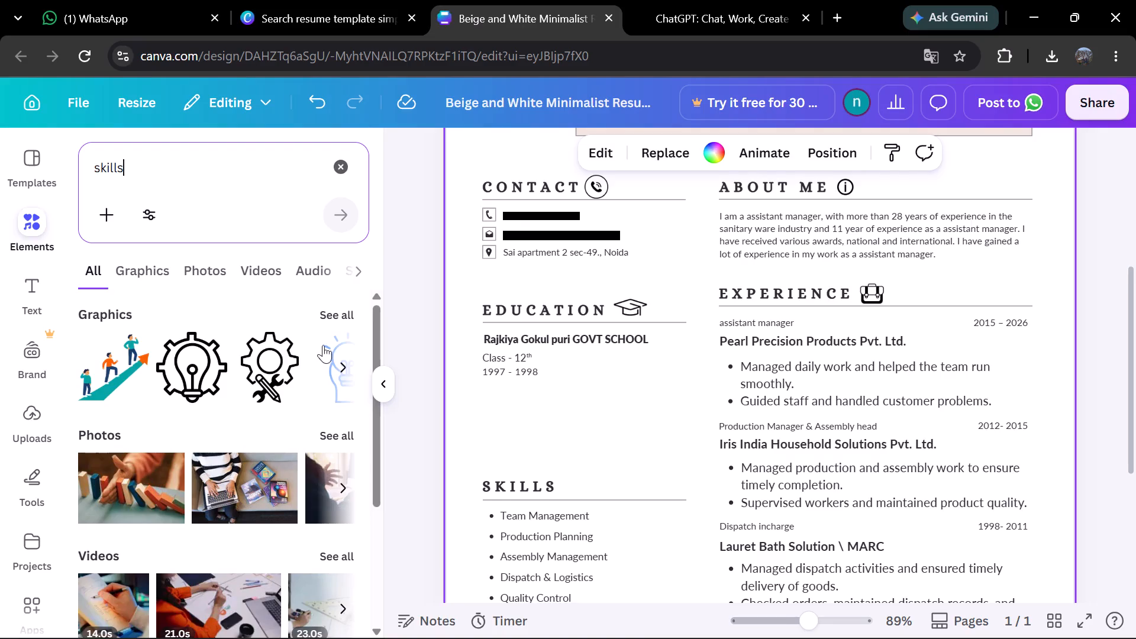
click(338, 317)
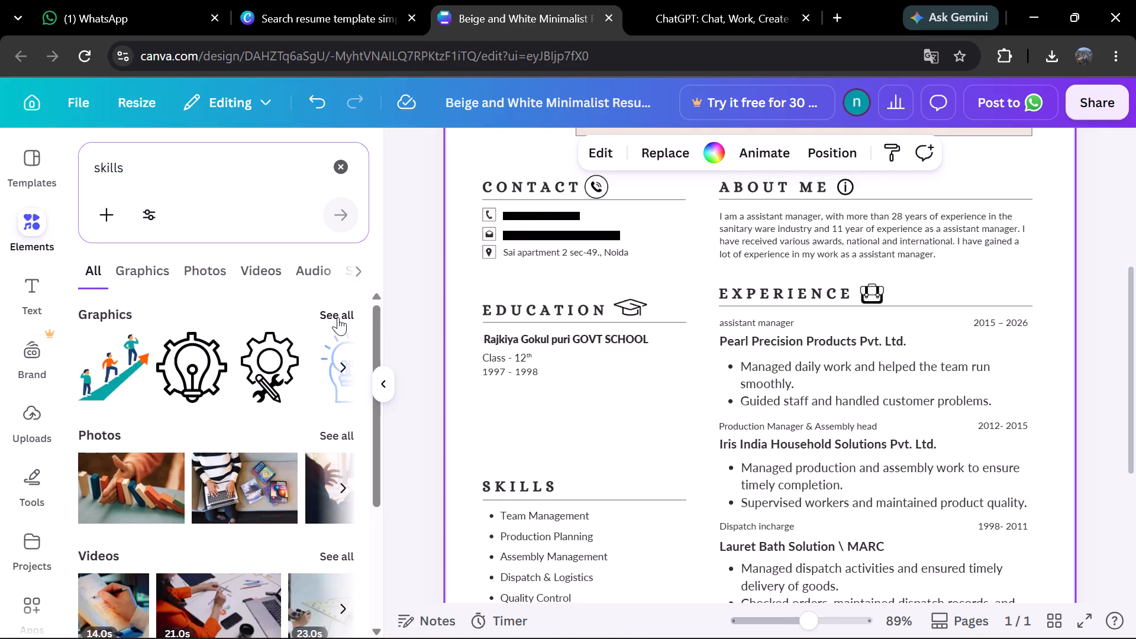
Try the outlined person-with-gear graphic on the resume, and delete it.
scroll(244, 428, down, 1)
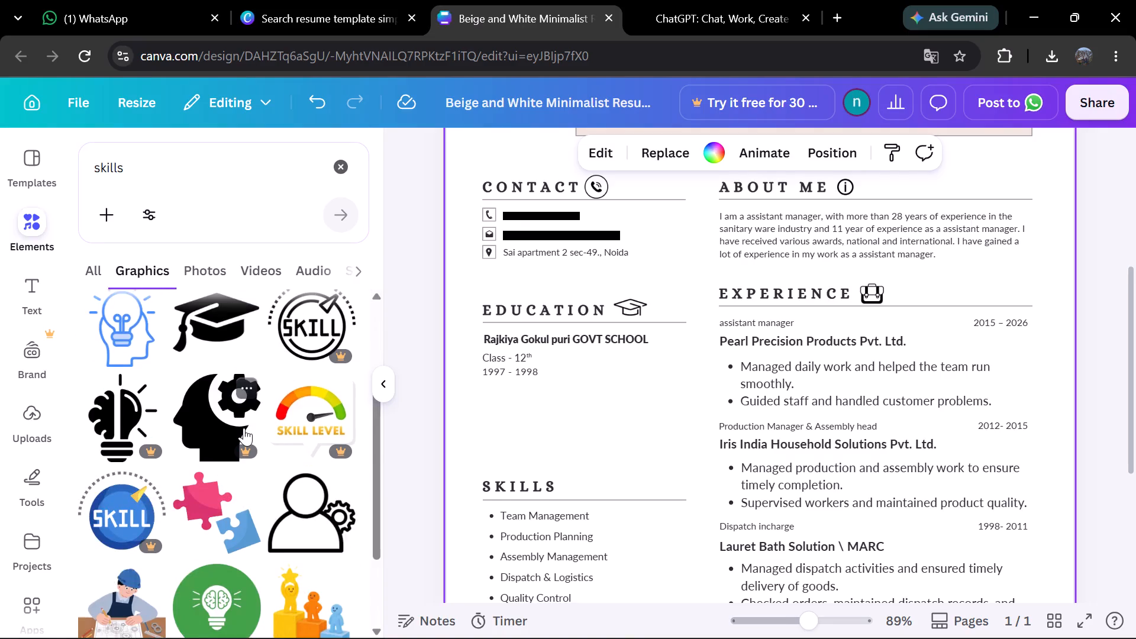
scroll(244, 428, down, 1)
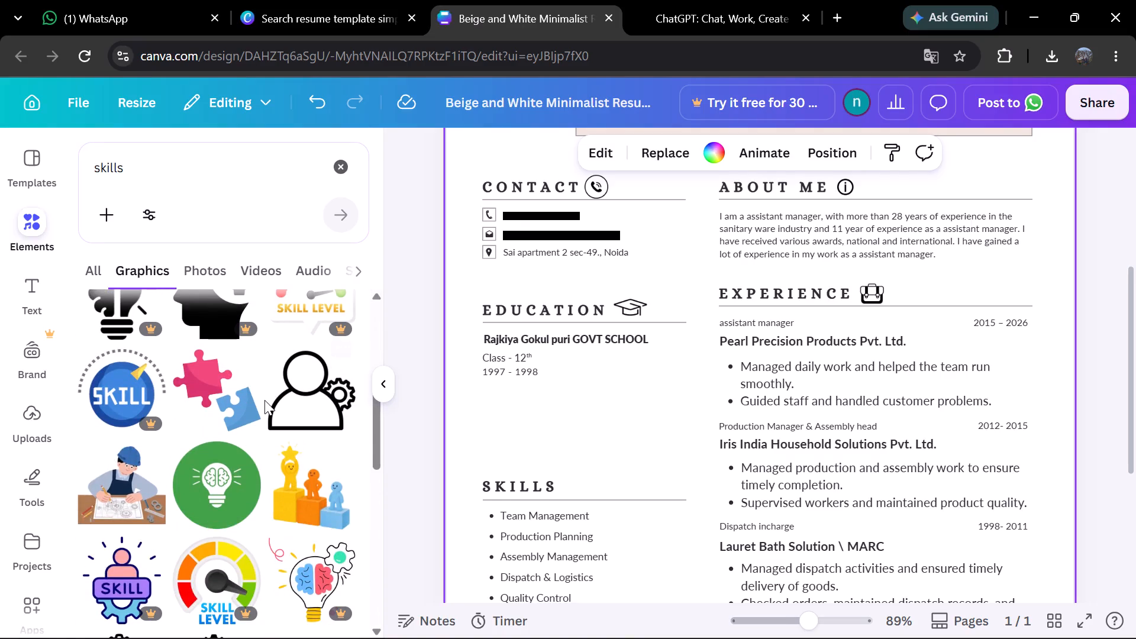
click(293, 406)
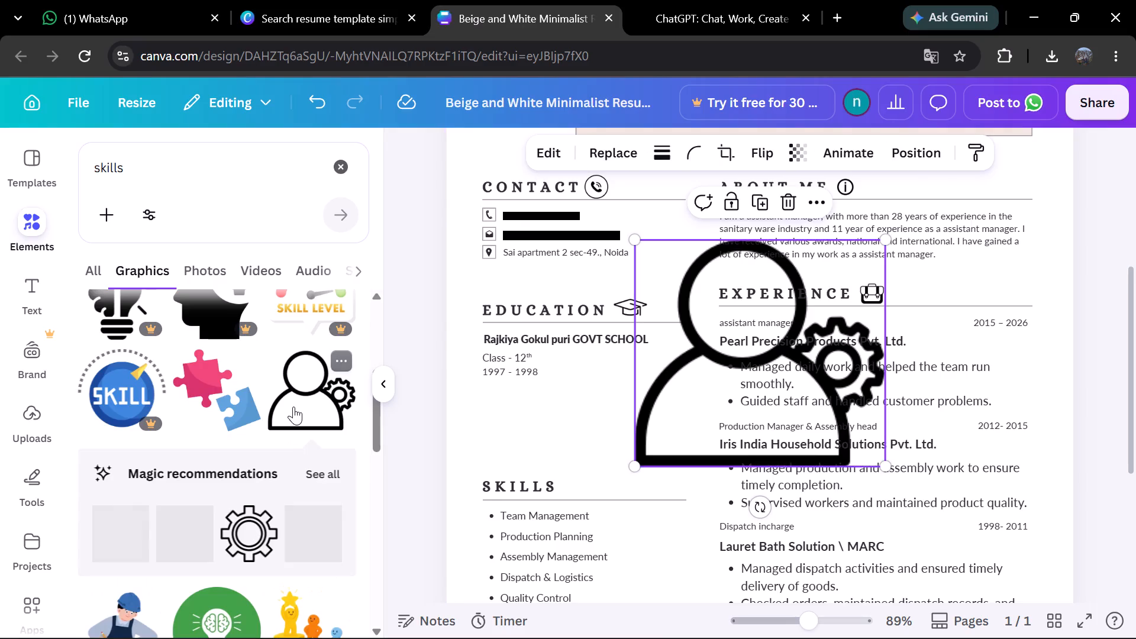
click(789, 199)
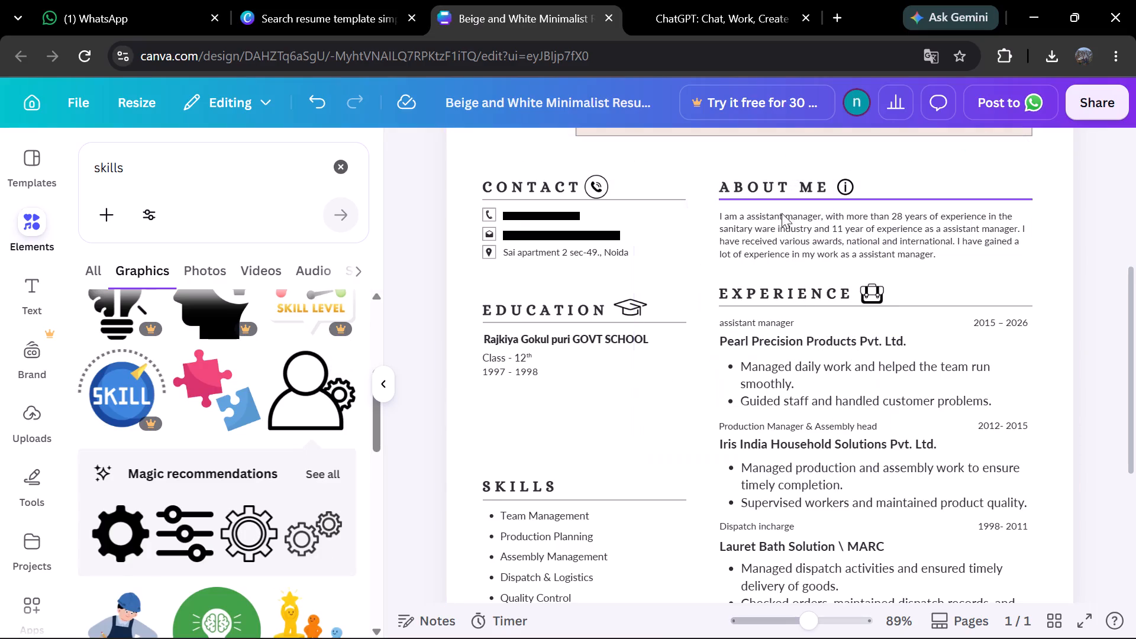
Browse the skills graphics and add the outlined lightbulb-in-gear graphic to the page over the SKILLS section.
scroll(314, 439, up, 3)
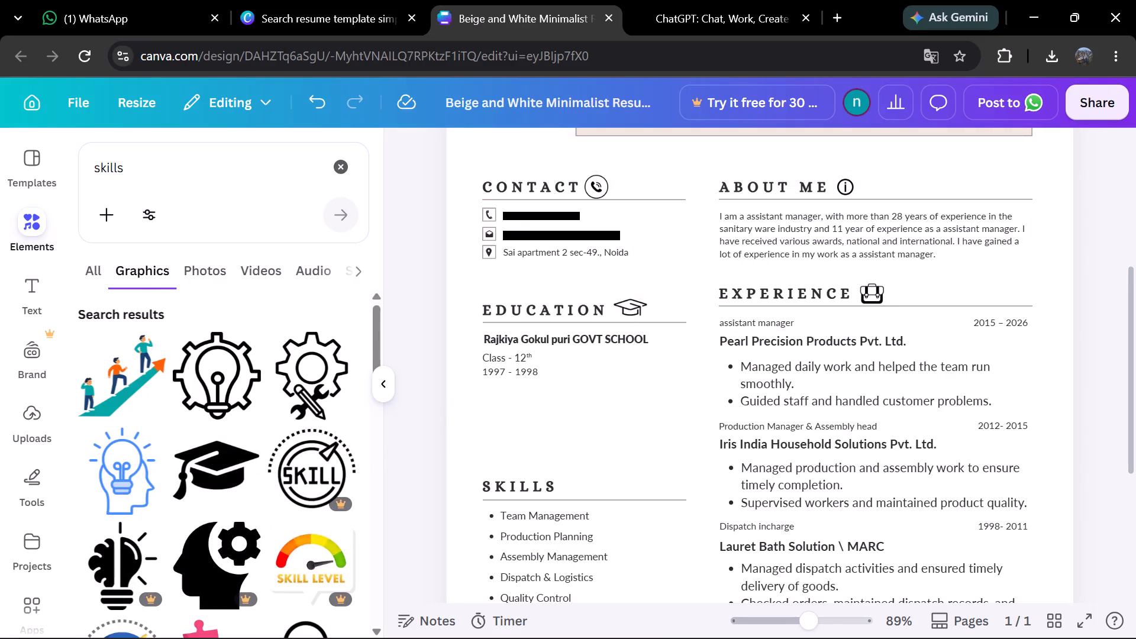
scroll(293, 319, up, 1)
scroll(288, 463, down, 1)
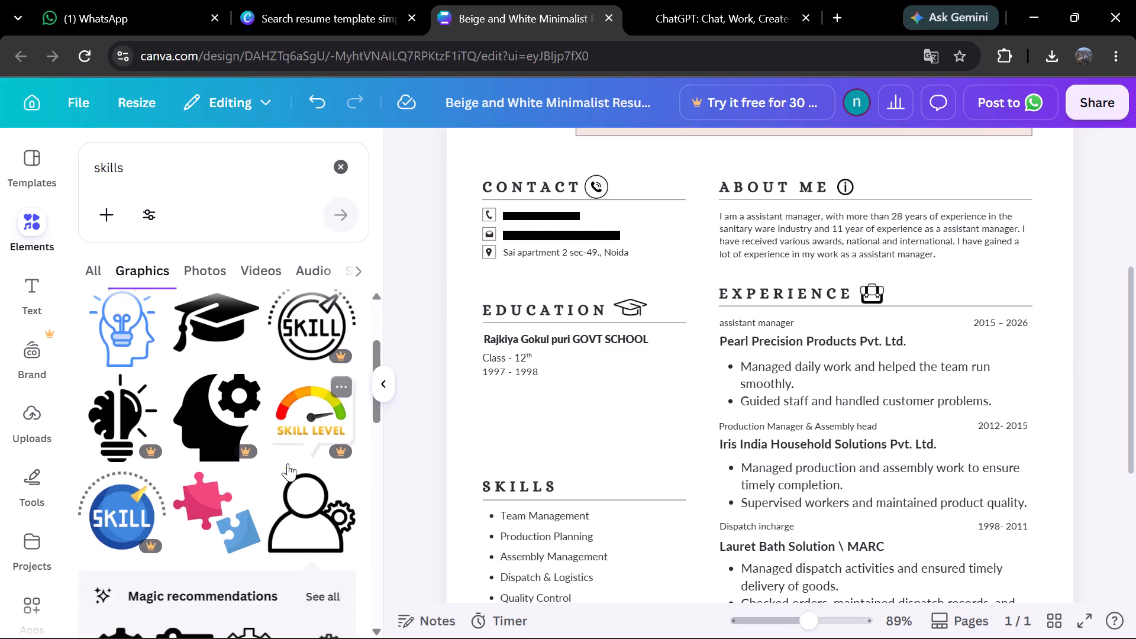
scroll(286, 489, down, 1)
scroll(296, 442, down, 2)
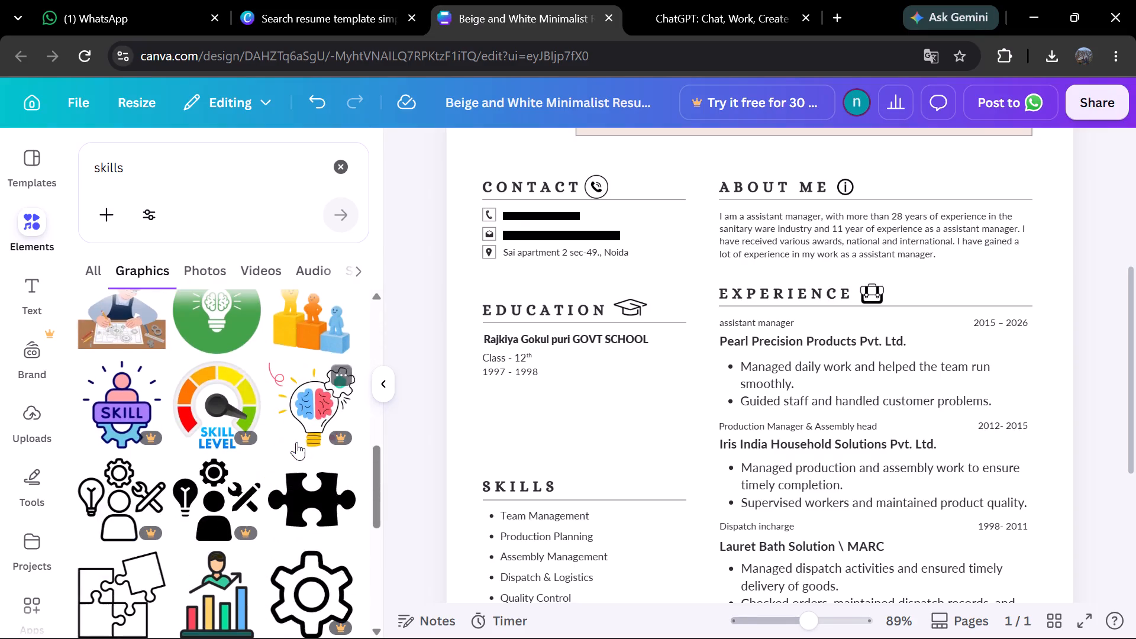
scroll(294, 461, down, 1)
scroll(294, 461, up, 9)
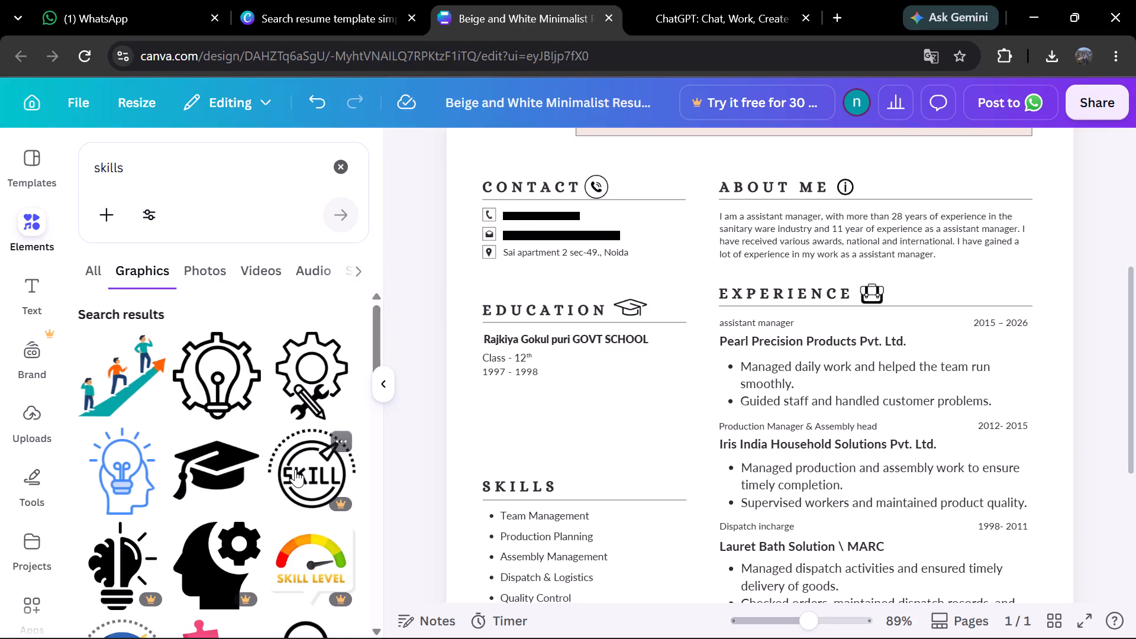
drag(216, 386, 554, 478)
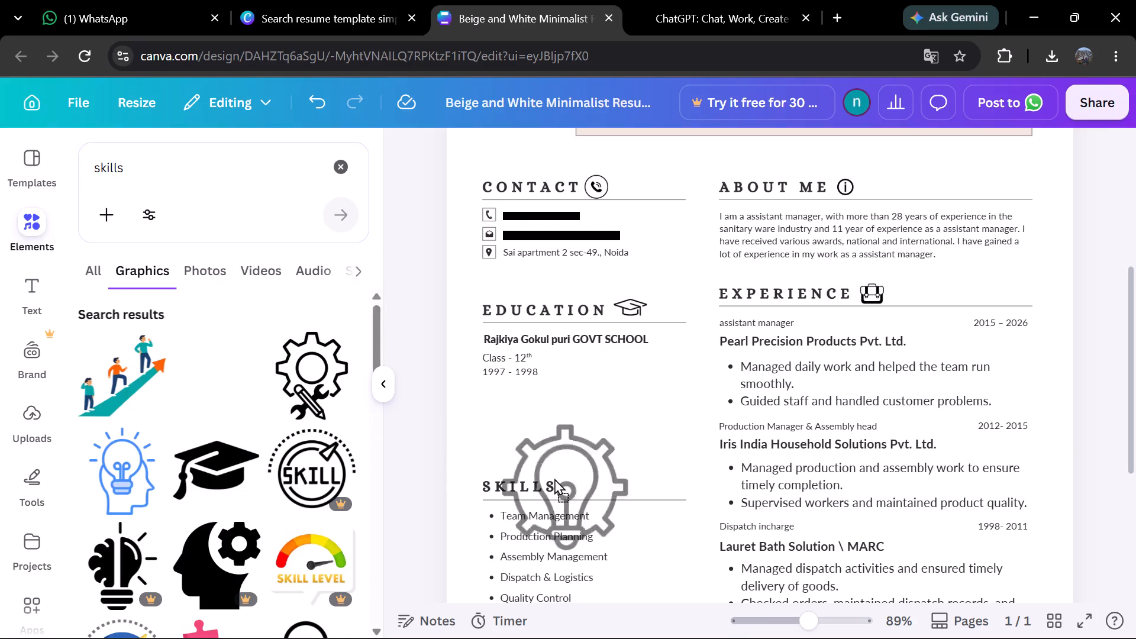
drag(554, 478, 557, 440)
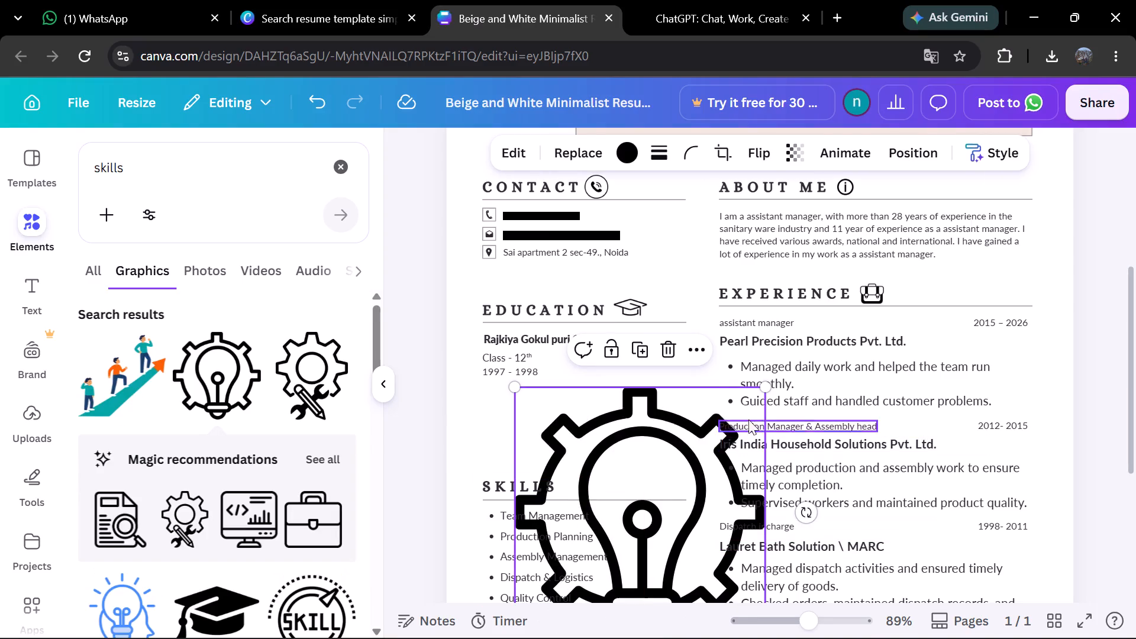
Shrink the lightbulb-in-gear icon to about heading height and place it just after the SKILLS heading, above its underline.
drag(763, 388, 609, 540)
drag(559, 585, 596, 493)
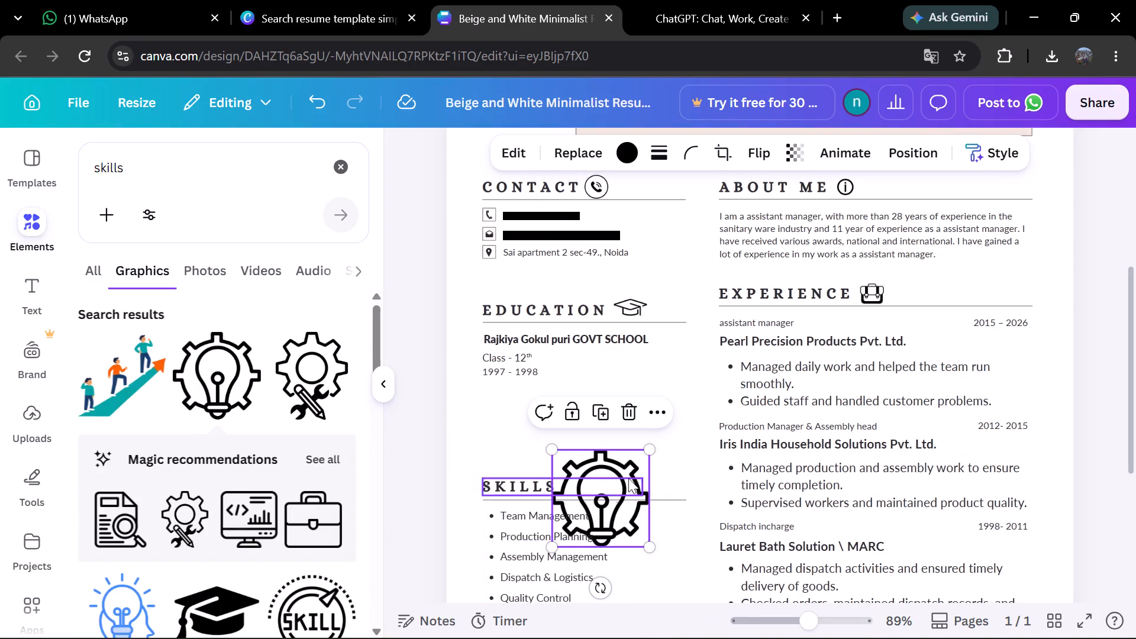
drag(654, 451, 599, 519)
drag(585, 595, 597, 553)
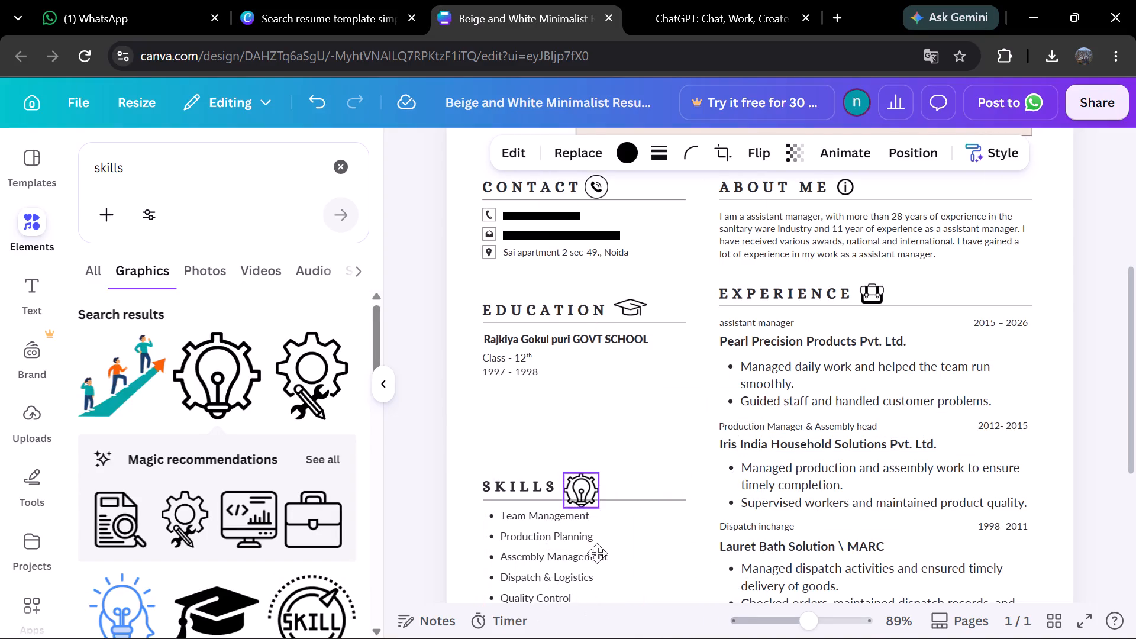
drag(597, 553, 597, 553)
drag(596, 472, 586, 485)
drag(586, 553, 585, 543)
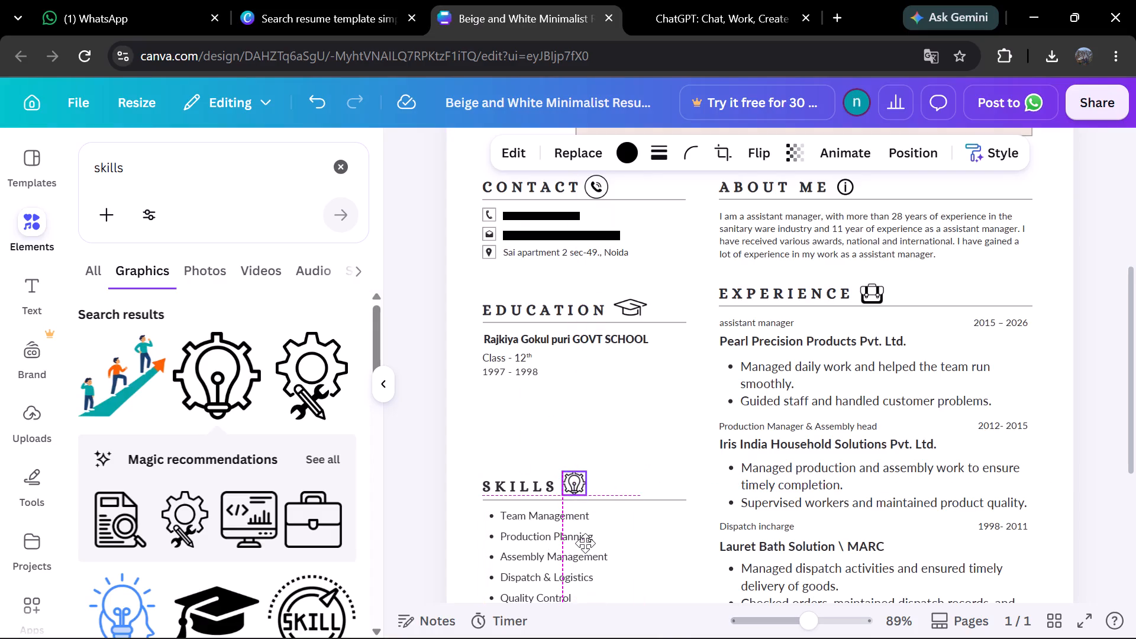
drag(585, 543, 585, 546)
click(670, 409)
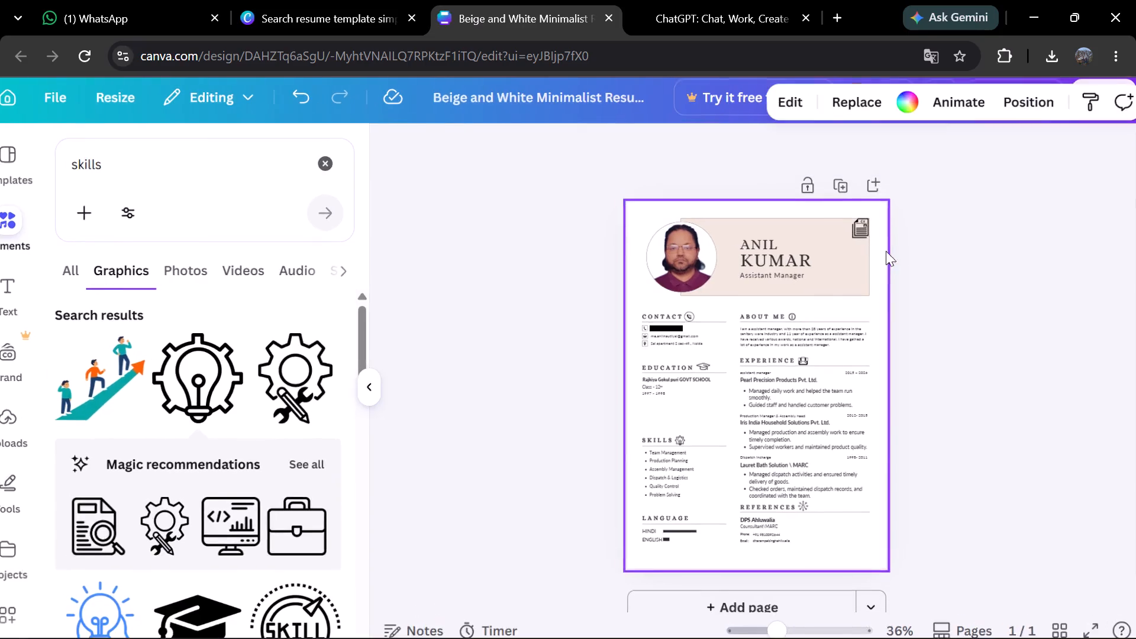
click(998, 446)
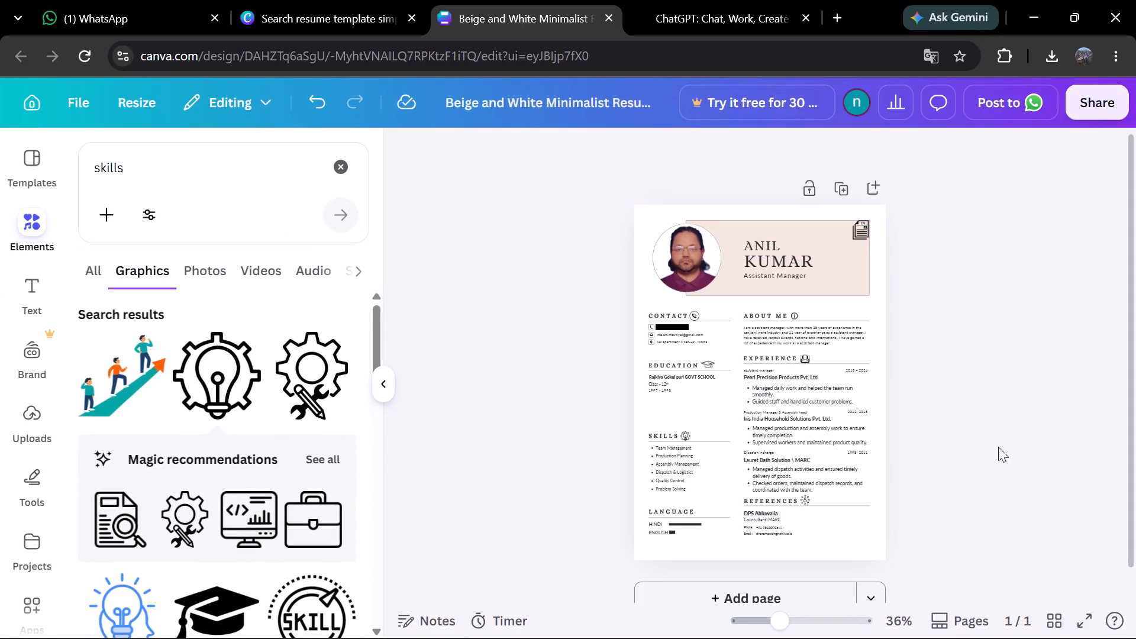
Present the resume in full screen to check its overall layout and section icons.
click(1085, 615)
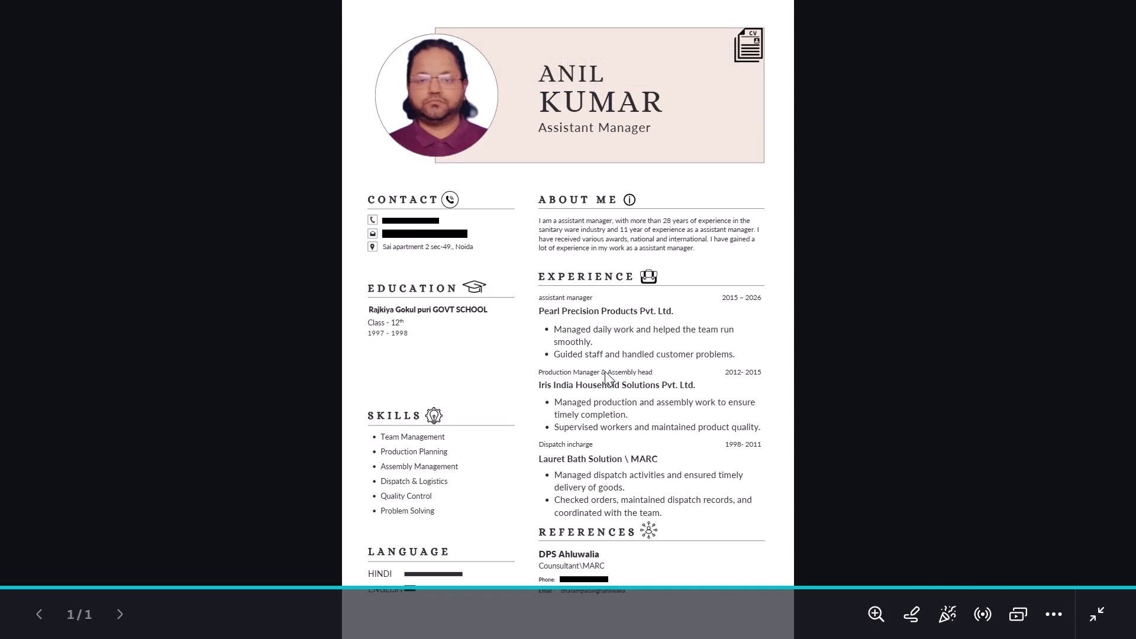
drag(601, 366, 600, 360)
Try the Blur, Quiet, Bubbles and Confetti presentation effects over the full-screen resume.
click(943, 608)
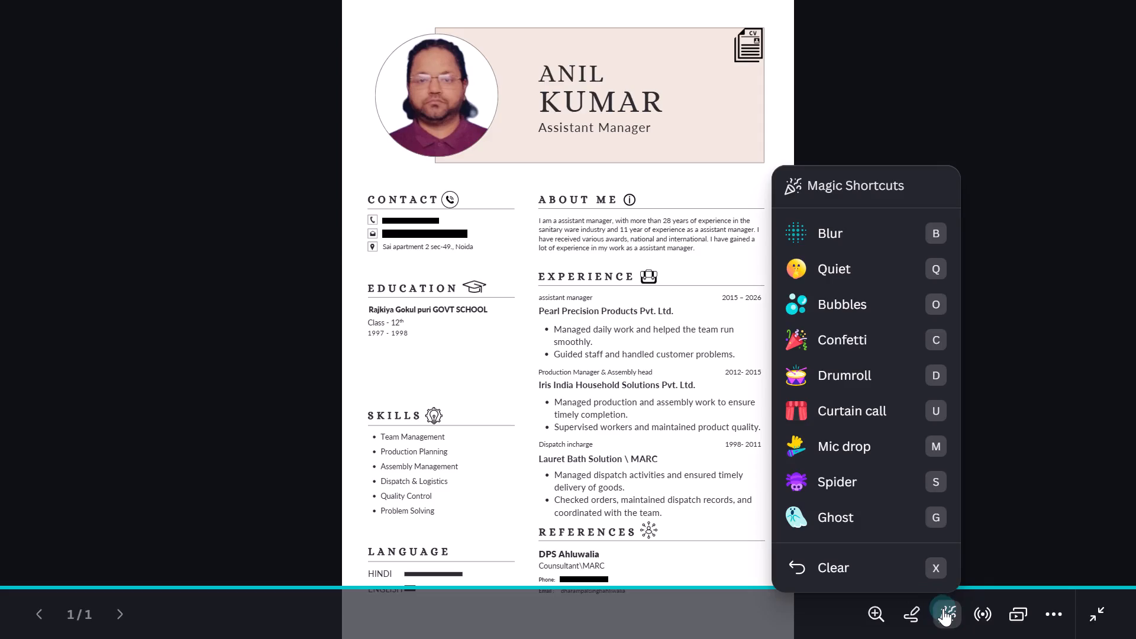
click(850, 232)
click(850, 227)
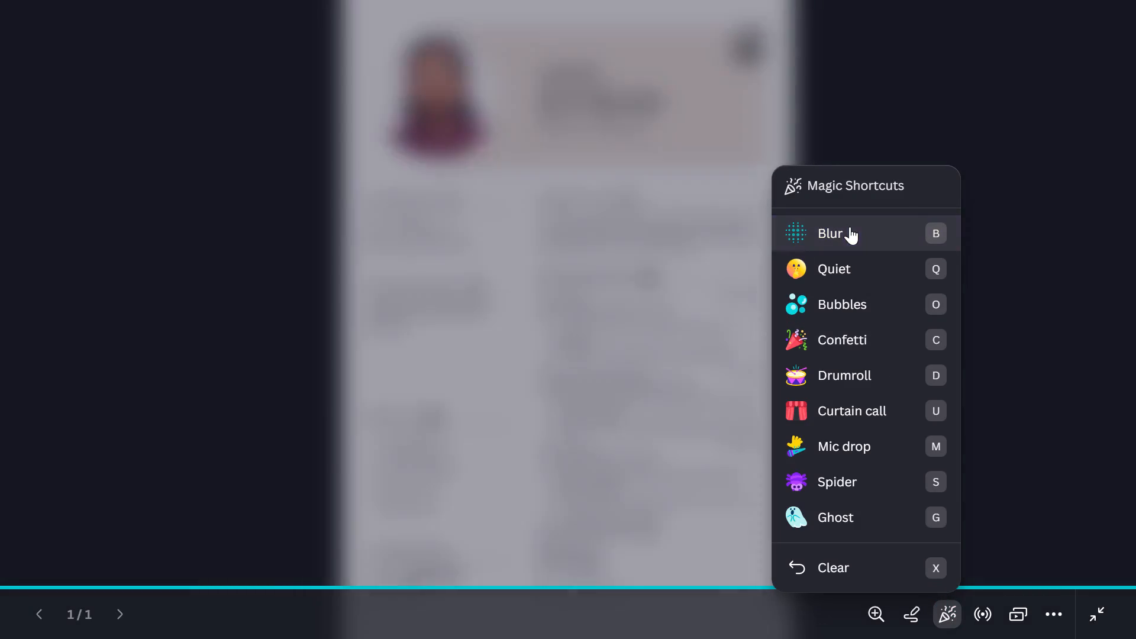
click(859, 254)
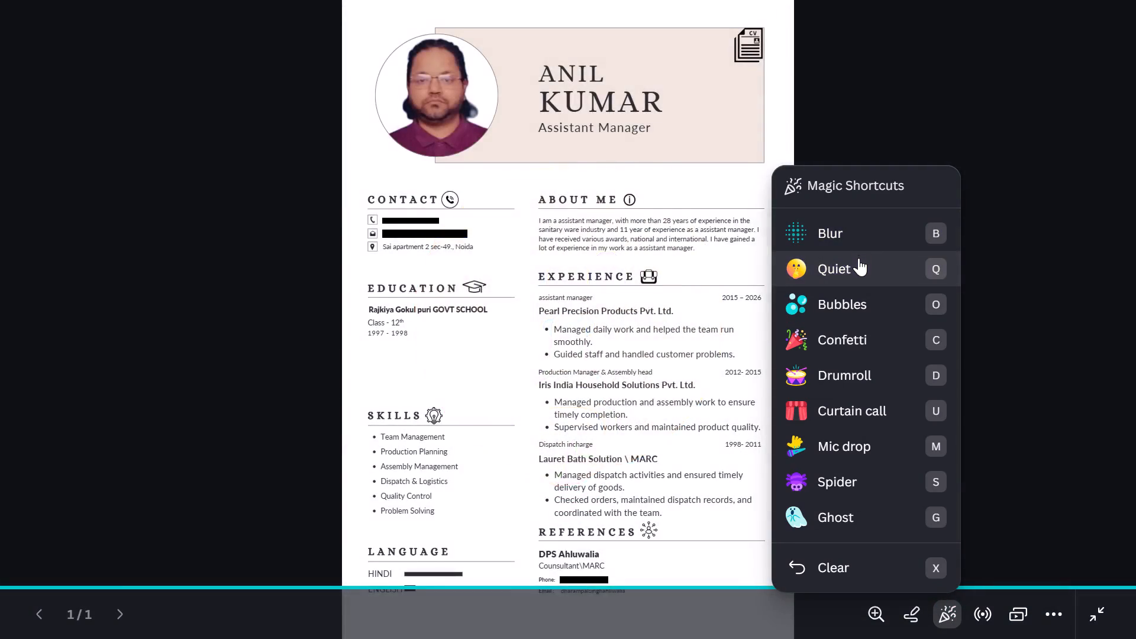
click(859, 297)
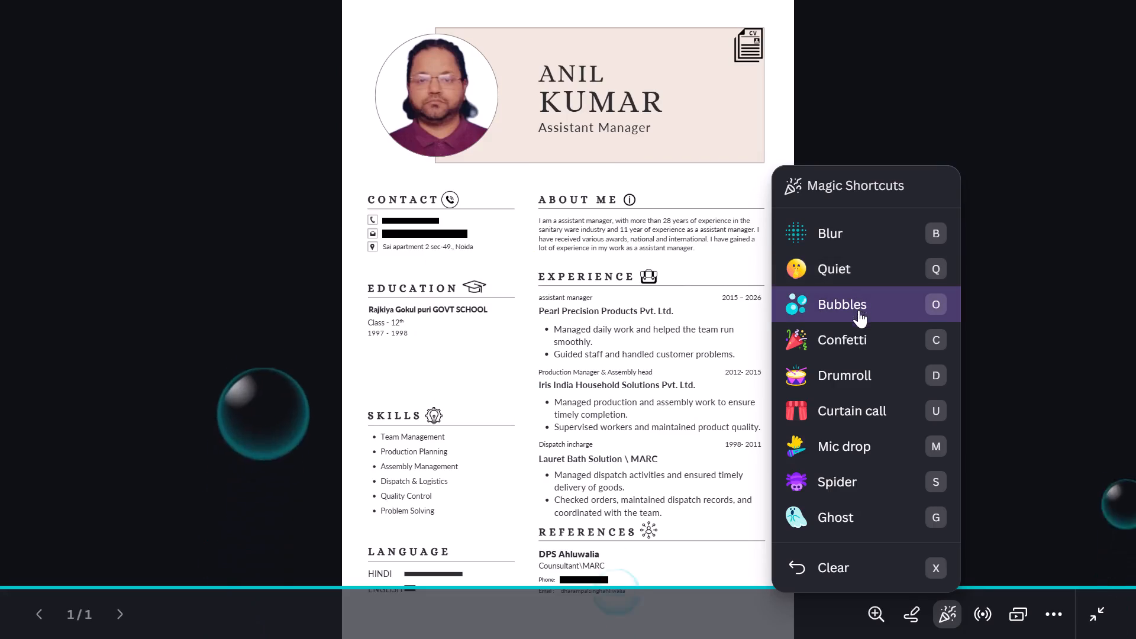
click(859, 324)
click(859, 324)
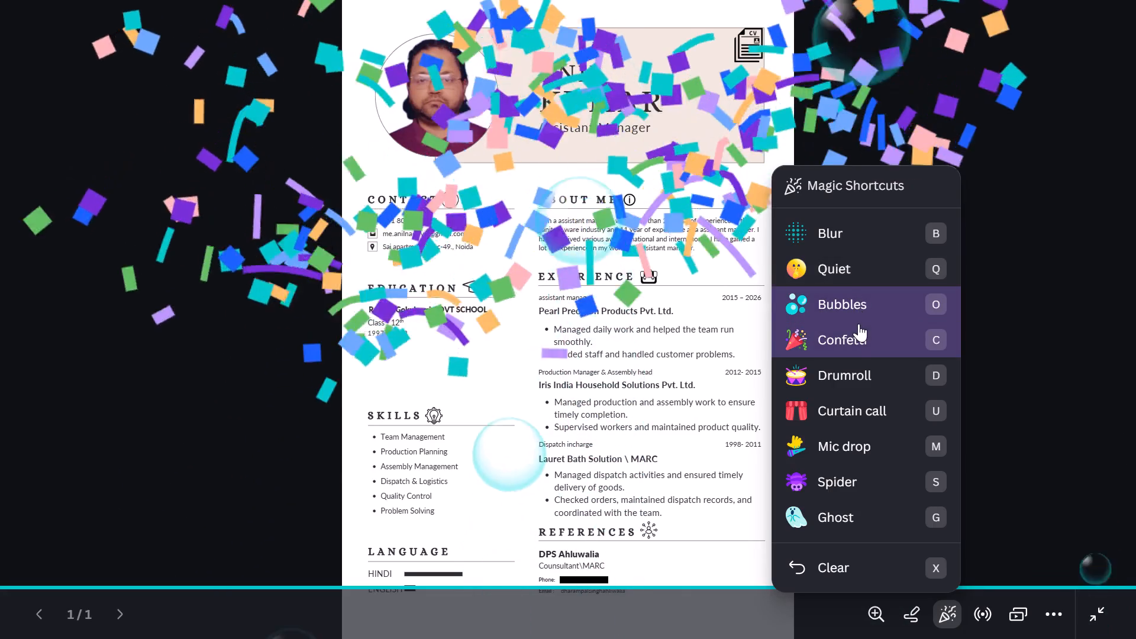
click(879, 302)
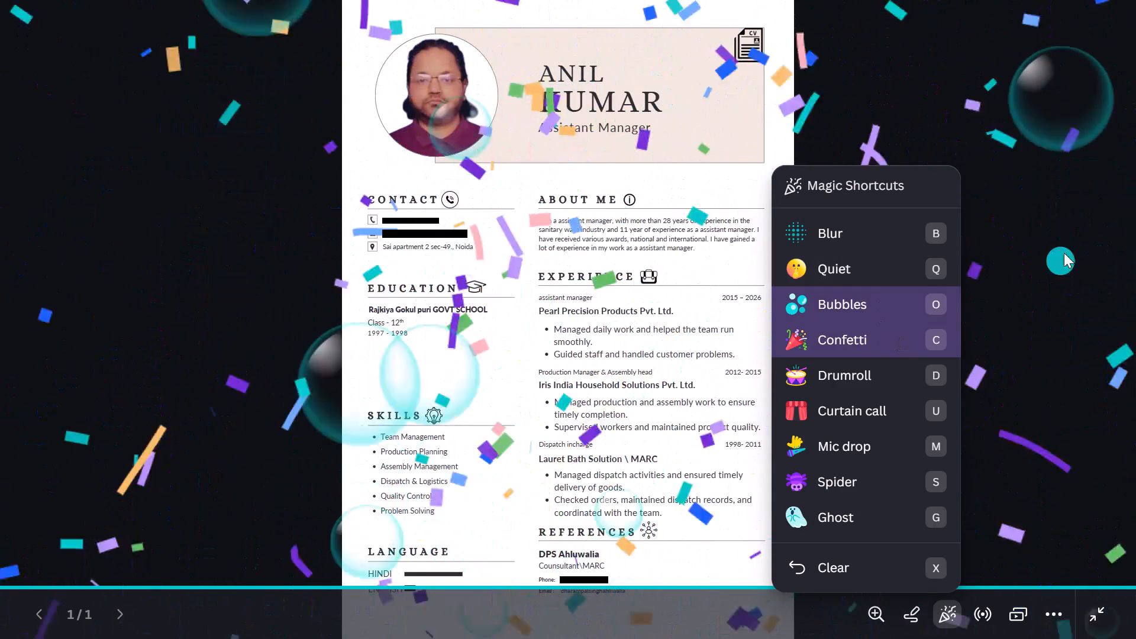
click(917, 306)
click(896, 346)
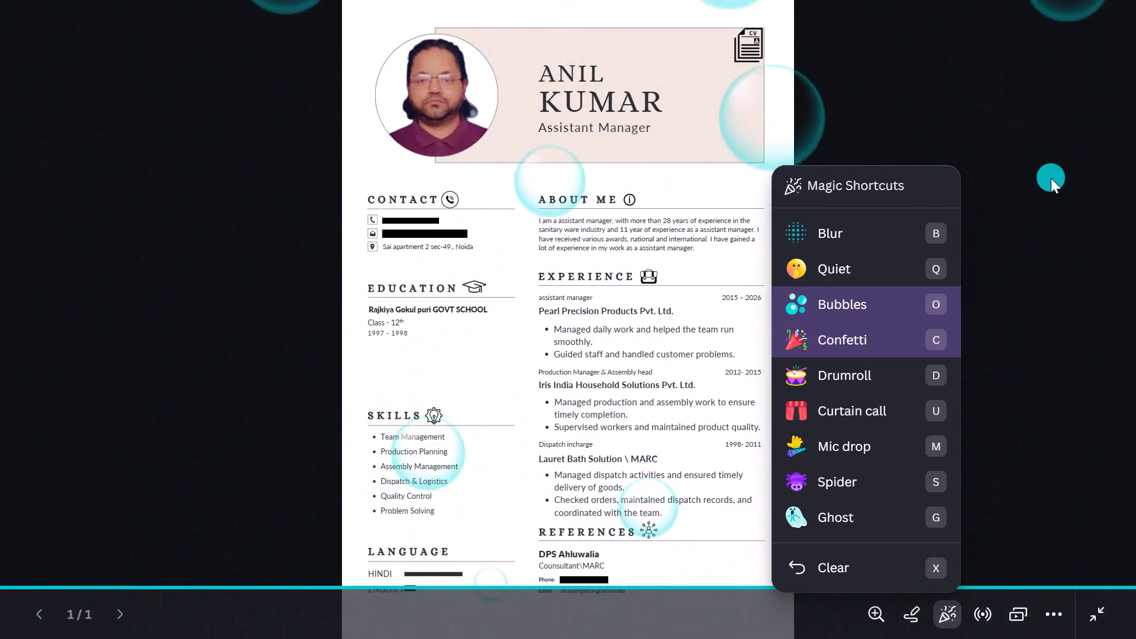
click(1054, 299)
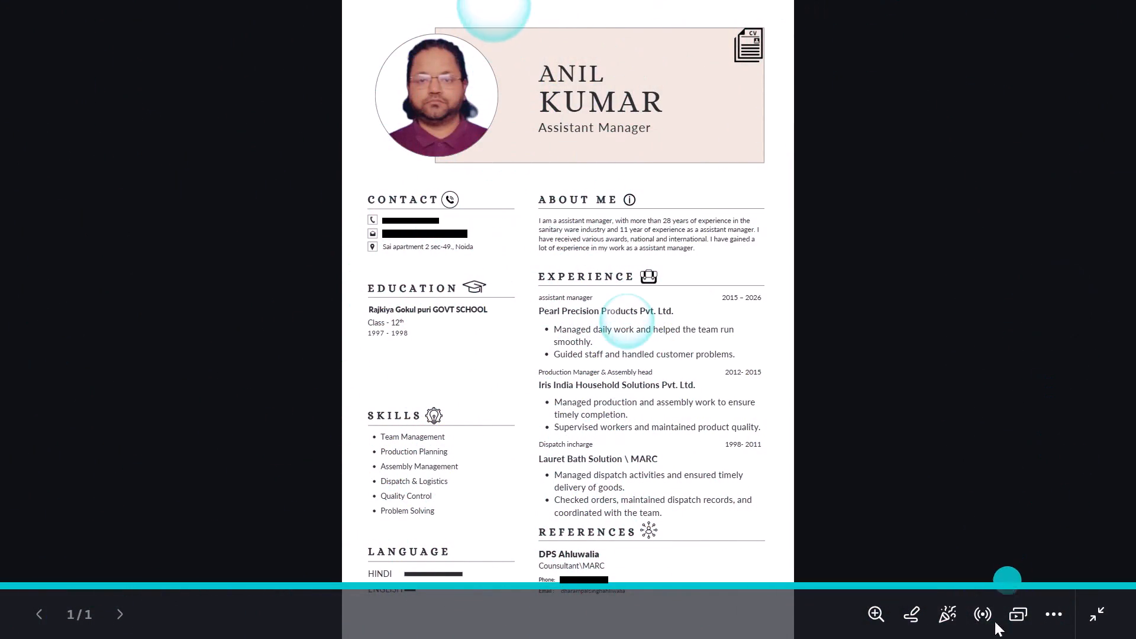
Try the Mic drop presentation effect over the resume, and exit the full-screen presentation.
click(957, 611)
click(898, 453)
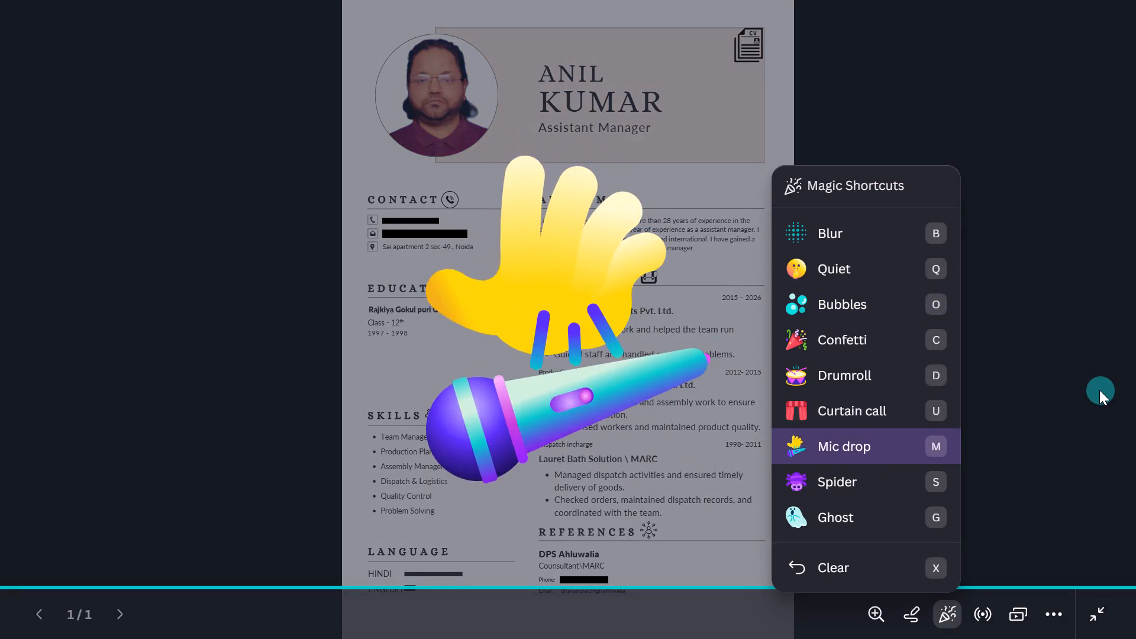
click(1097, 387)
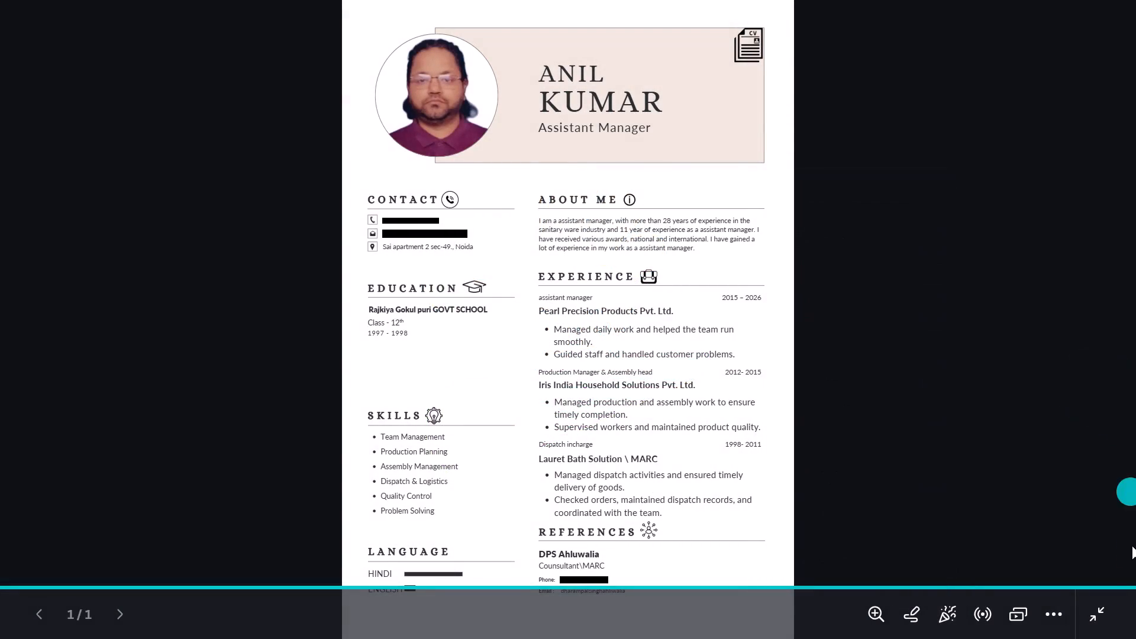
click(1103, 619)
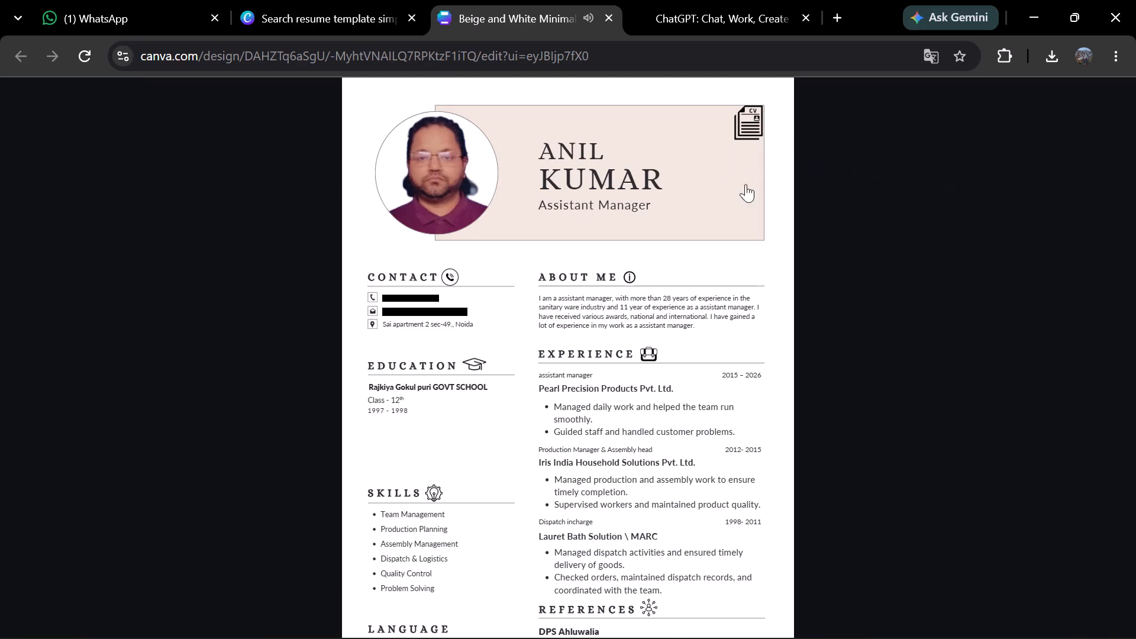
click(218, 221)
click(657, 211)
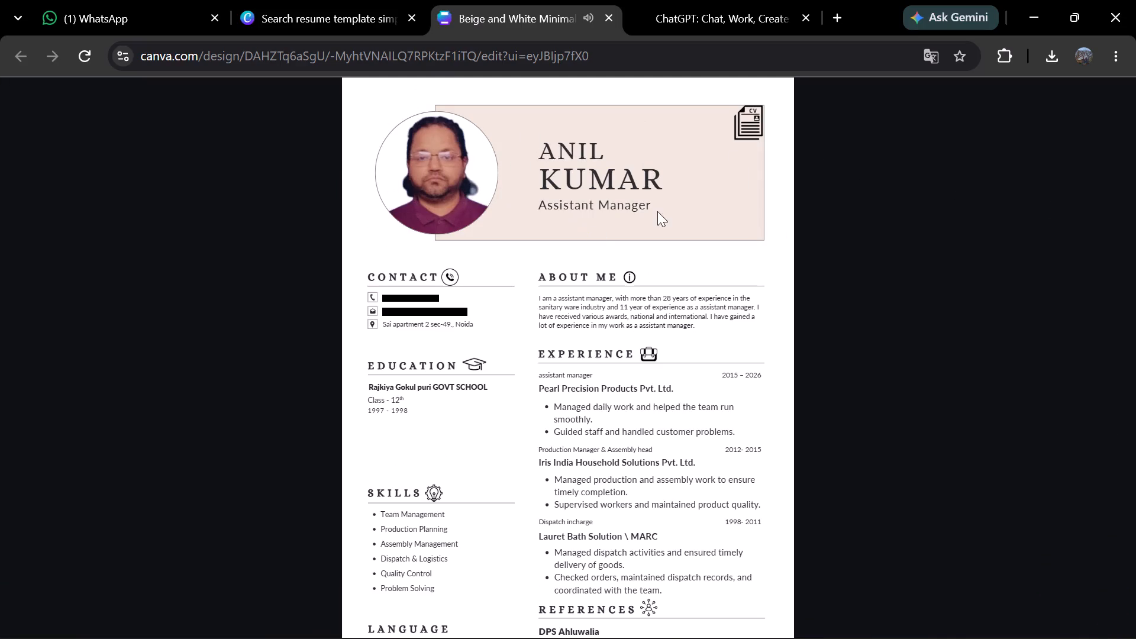
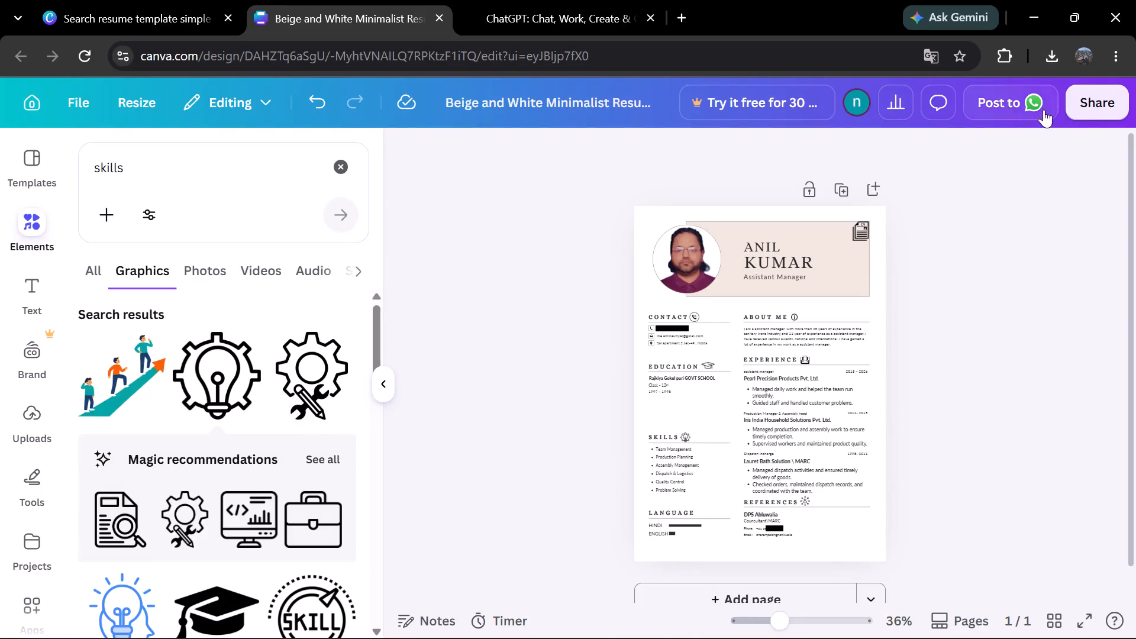
click(1082, 97)
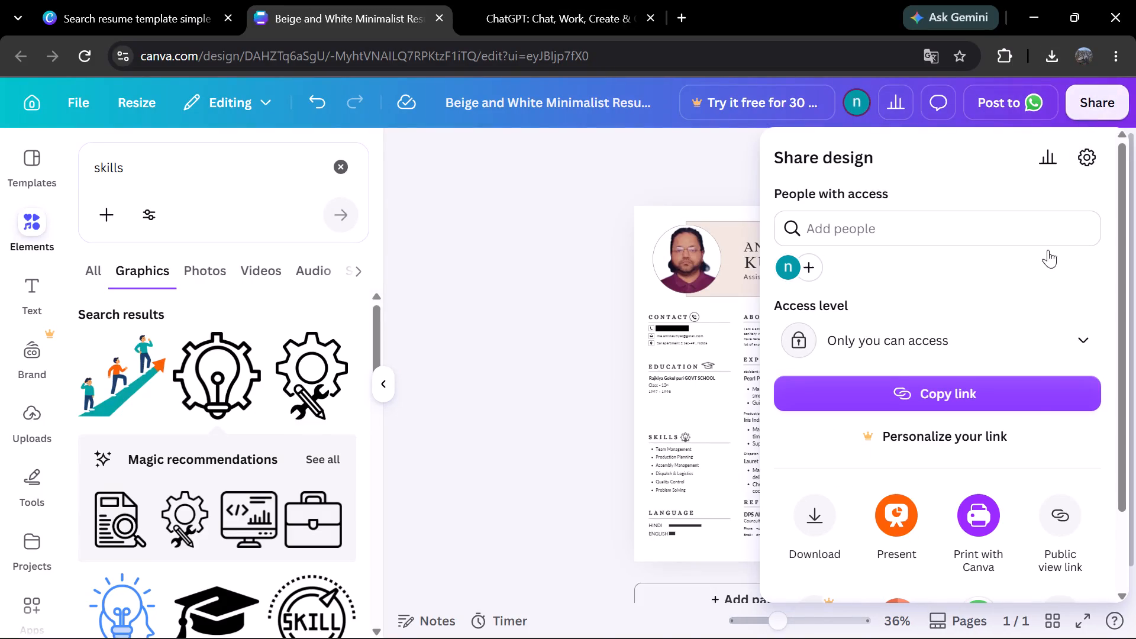